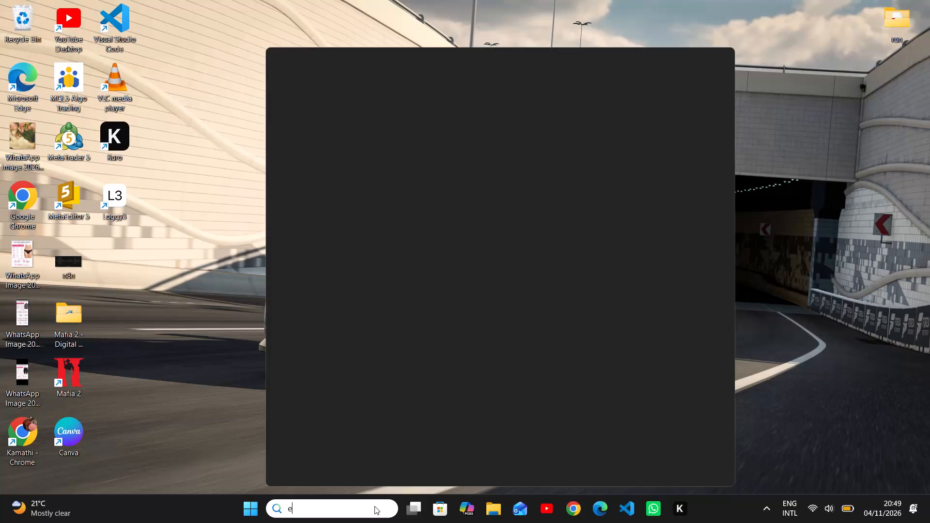
Launch Excel from the Windows search and create a new blank workbook.
key("x")
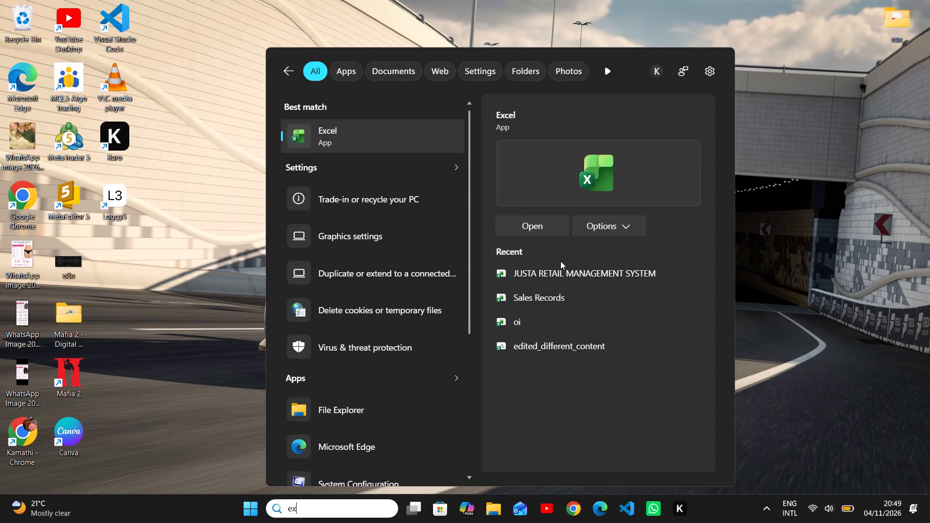
left_click(554, 225)
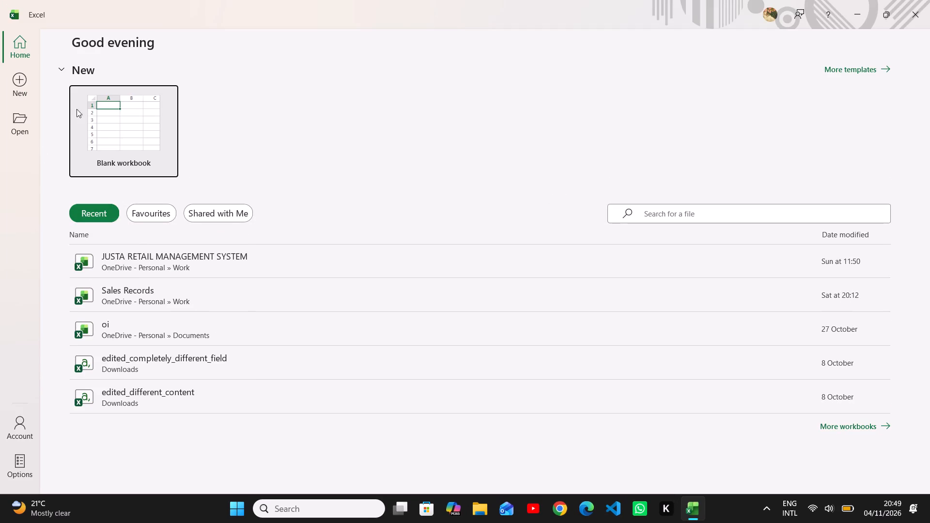
left_click(119, 132)
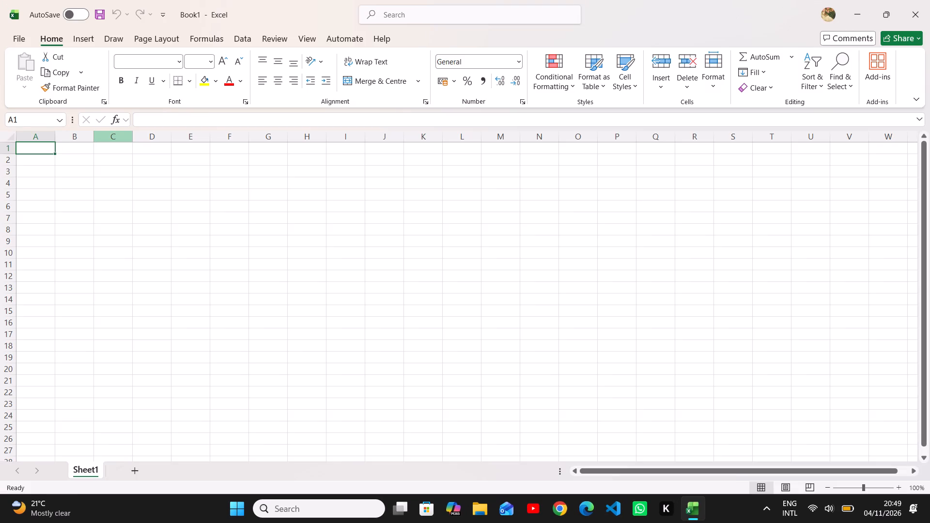
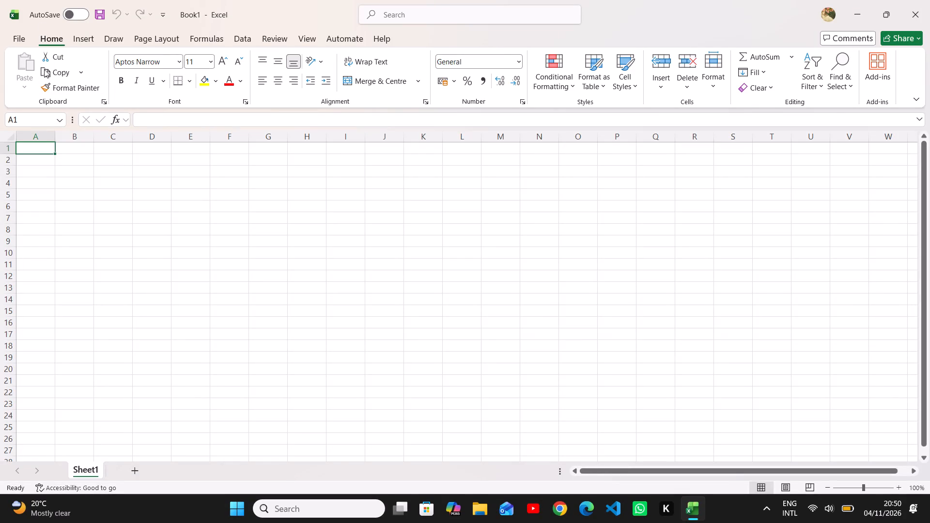
Create another new blank workbook.
left_click(15, 38)
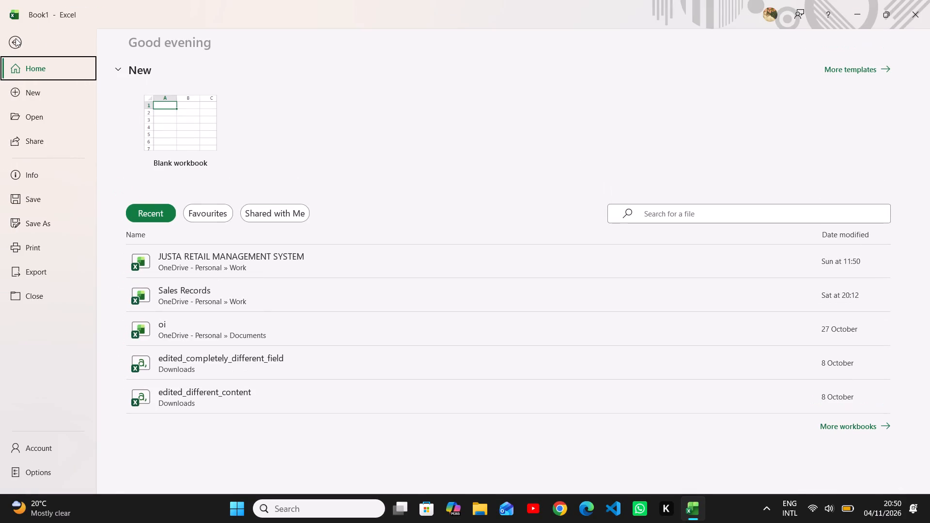
left_click(193, 130)
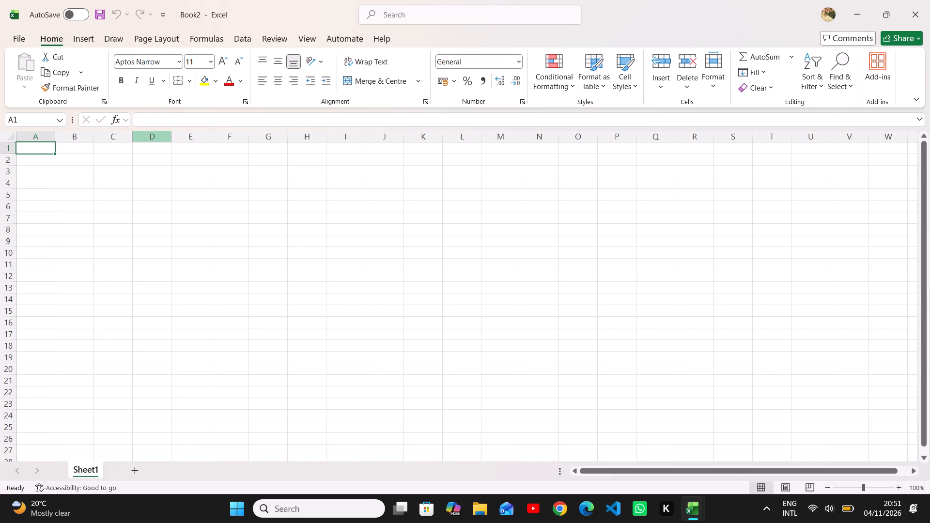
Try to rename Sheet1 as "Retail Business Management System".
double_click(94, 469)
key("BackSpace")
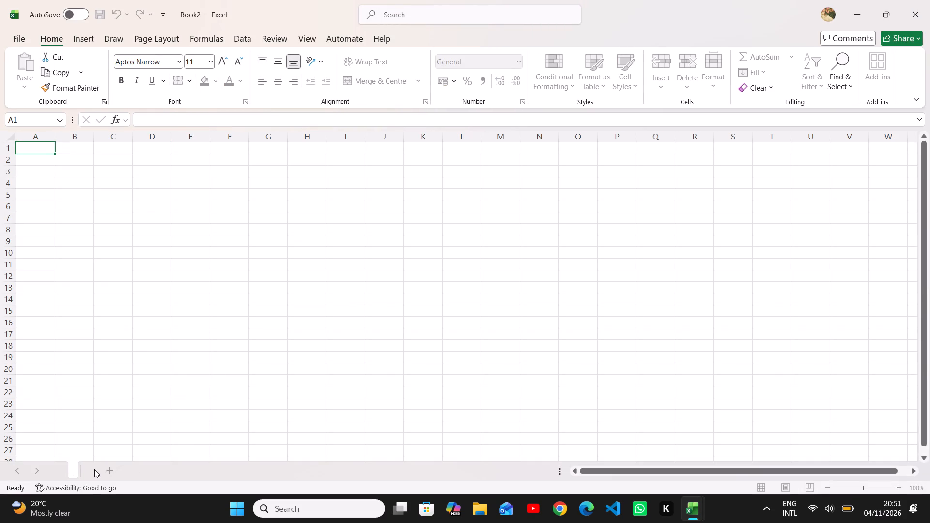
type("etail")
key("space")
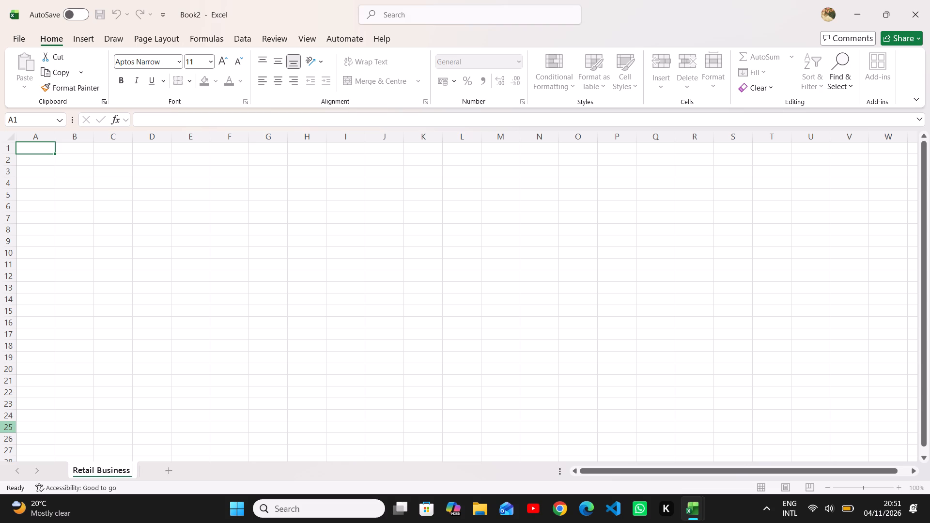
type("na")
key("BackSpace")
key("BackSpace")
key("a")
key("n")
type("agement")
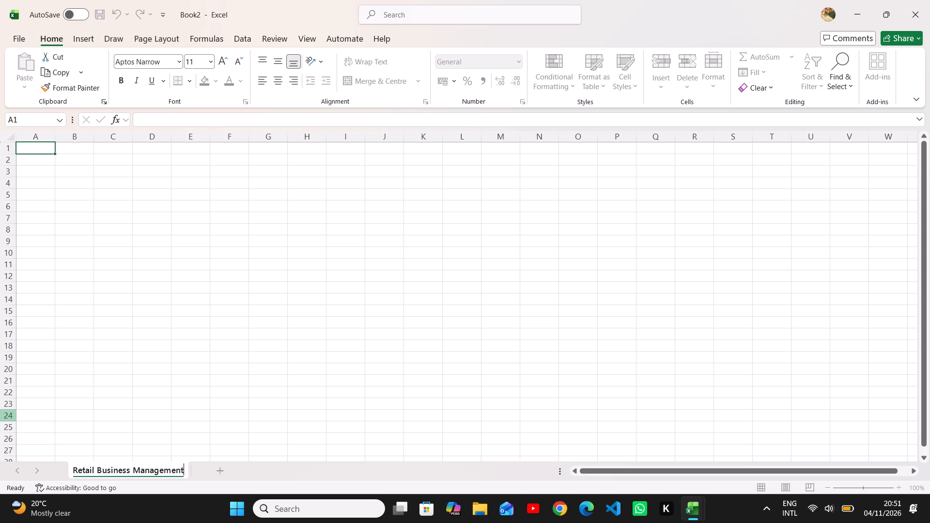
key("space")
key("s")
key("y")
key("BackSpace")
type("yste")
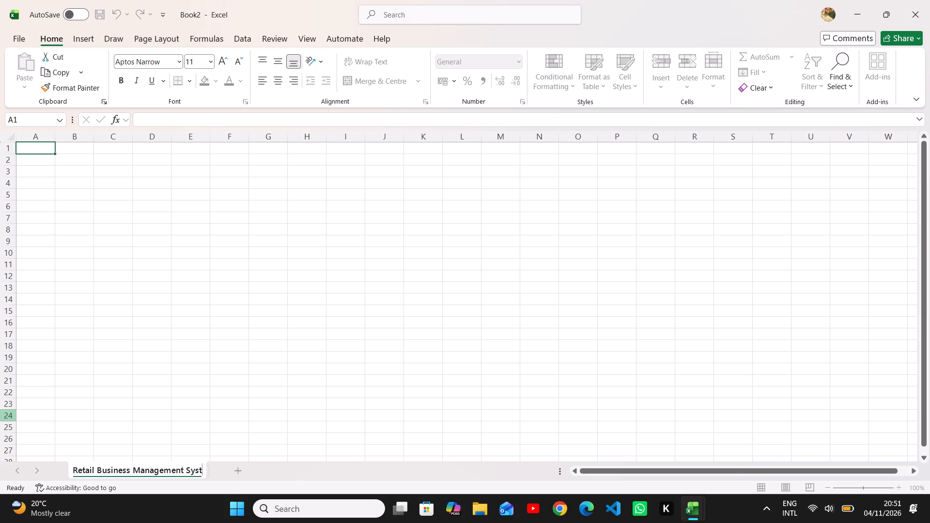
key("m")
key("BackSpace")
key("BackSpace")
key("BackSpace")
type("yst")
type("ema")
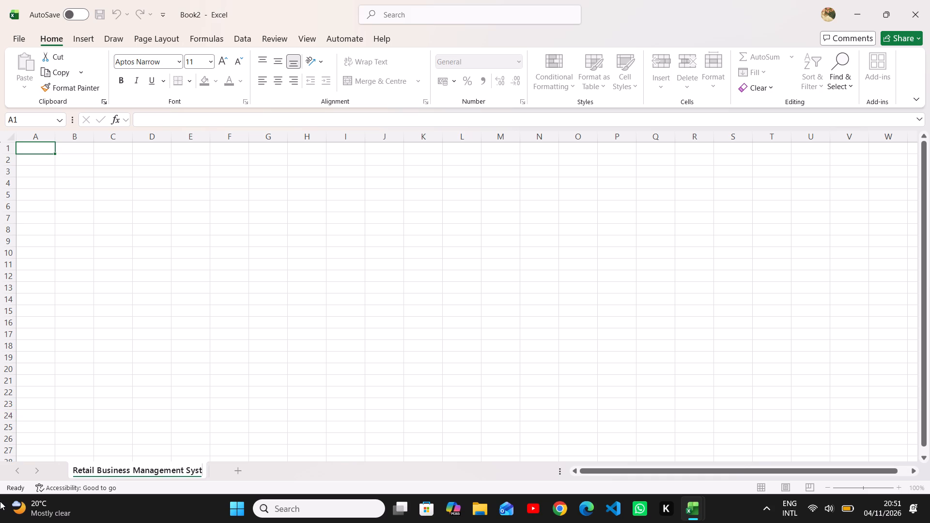
Clear the sheet's name and name the sheet "Products" instead.
key("BackSpace")
key("BackSpace")
key("BackSpace")
key("BackSpace")
key("BackSpace")
key("BackSpace")
key("BackSpace")
key("BackSpace")
key("BackSpace")
key("BackSpace")
key("BackSpace")
key("BackSpace")
key("BackSpace")
key("BackSpace")
key("BackSpace")
key("BackSpace")
key("BackSpace")
key("BackSpace")
key("BackSpace")
key("BackSpace")
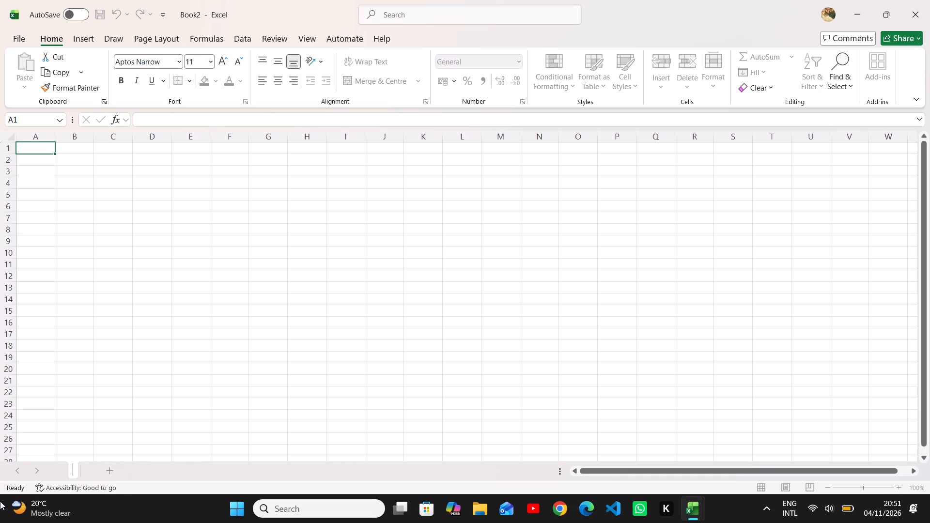
type("roducts")
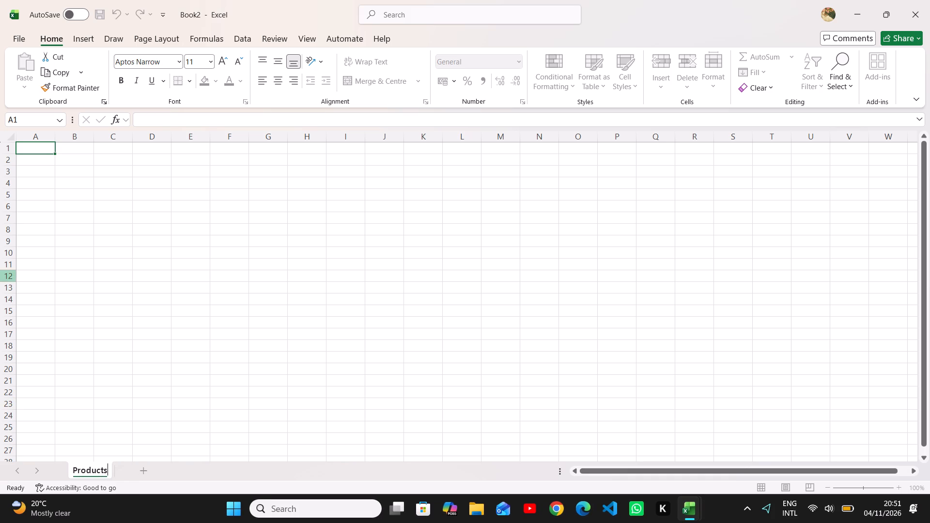
Save the workbook in the OneDrive Work folder as "Retail Business Management Systems", keeping the Excel Workbook (*.xlsx) format.
left_click(19, 39)
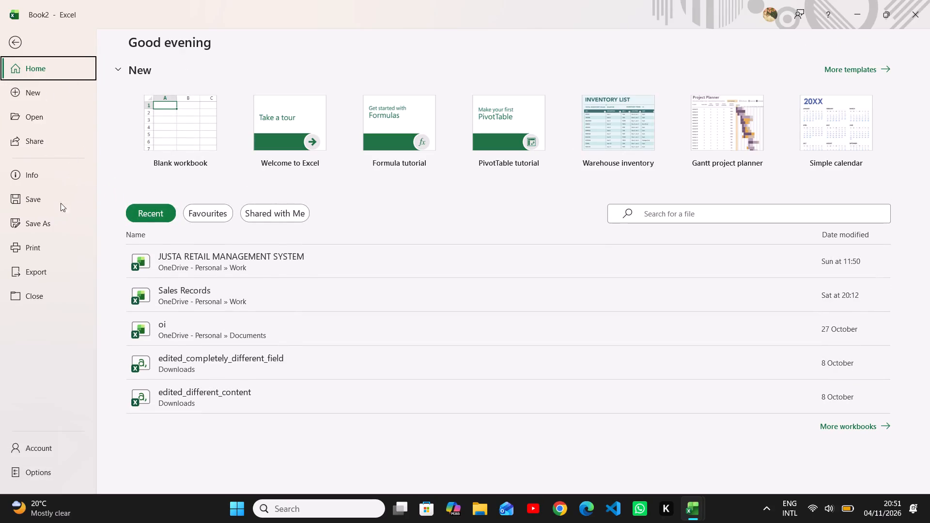
left_click(68, 193)
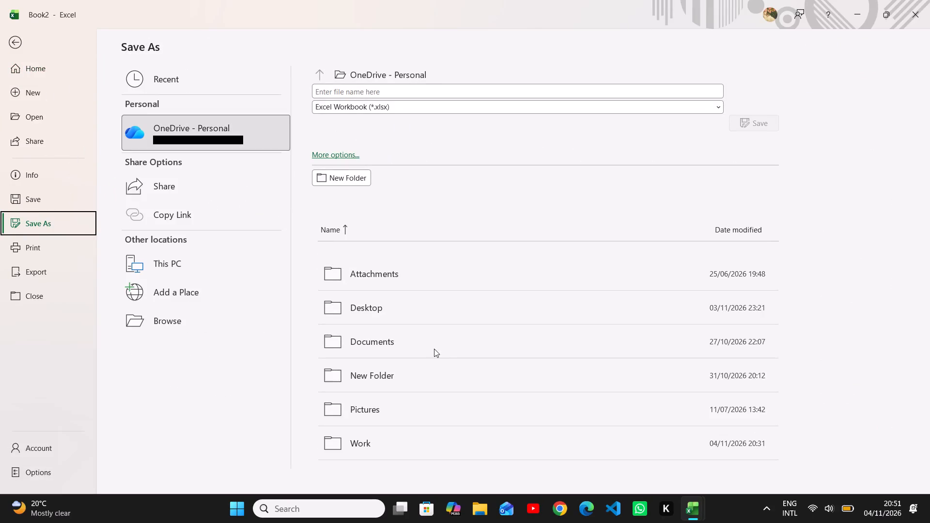
left_click(372, 445)
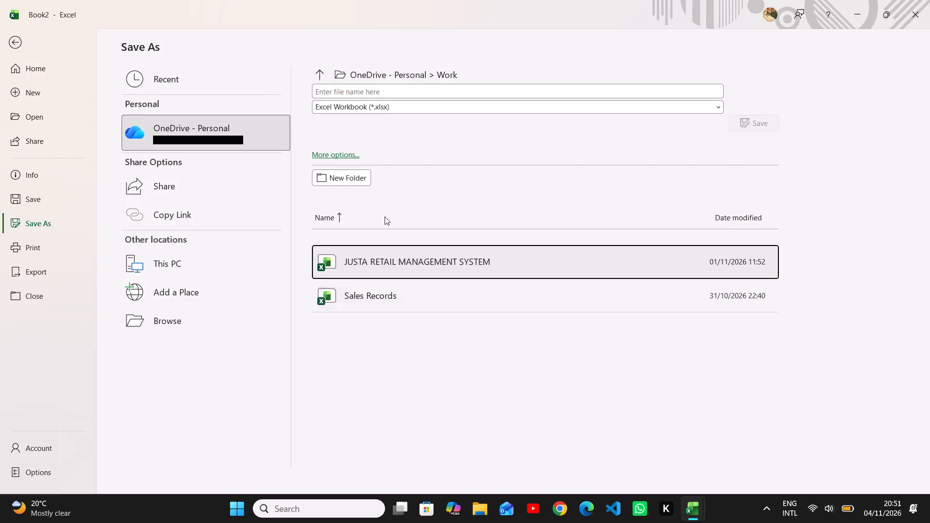
left_click(377, 92)
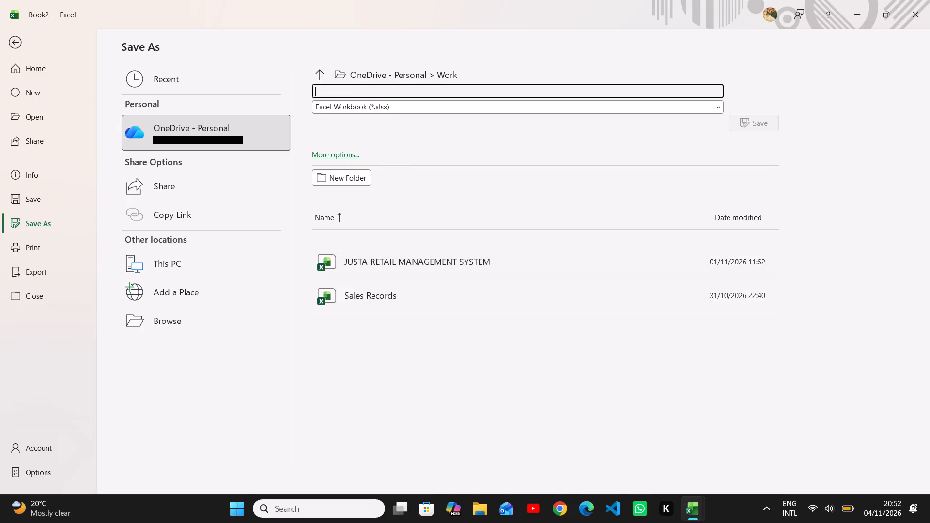
key("t")
key("BackSpace")
key("e")
type("tail")
key("space")
type("usines")
key("space")
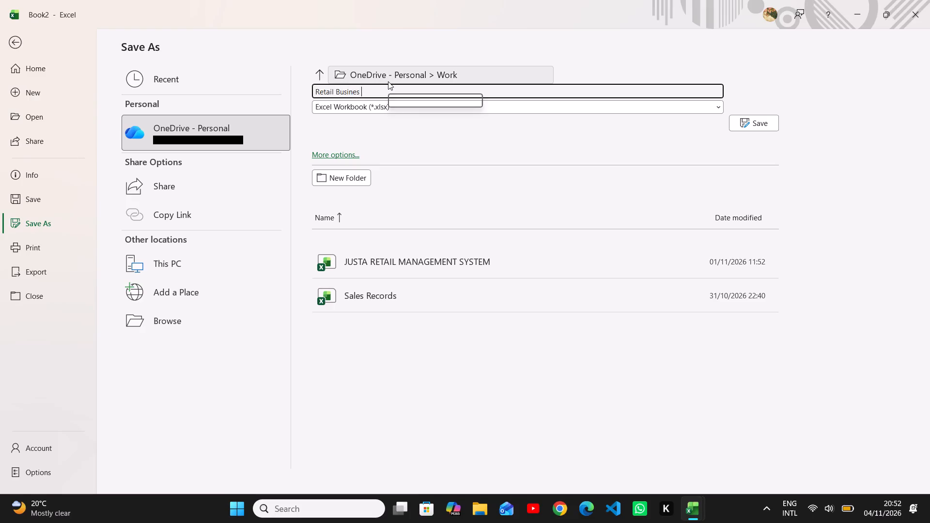
key("BackSpace")
type("s")
key("space")
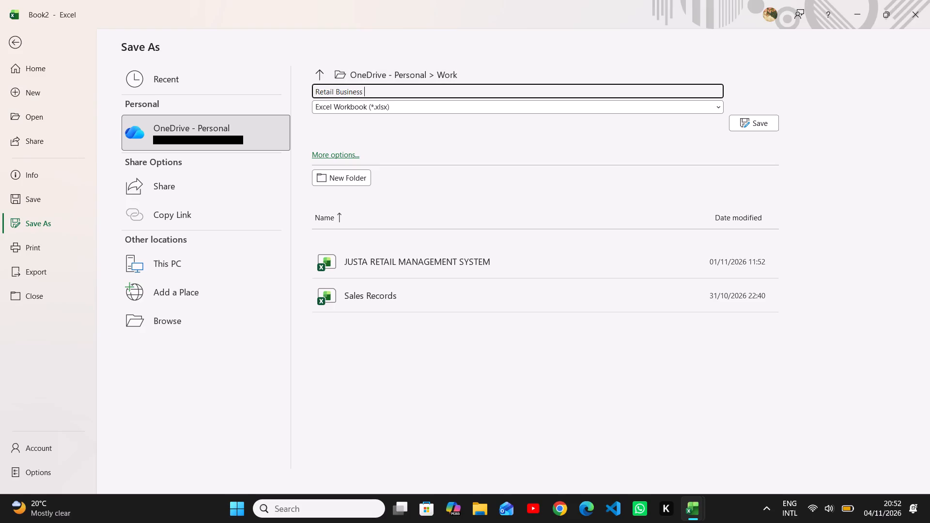
type("anagement")
key("space")
type("ystems")
left_click(756, 122)
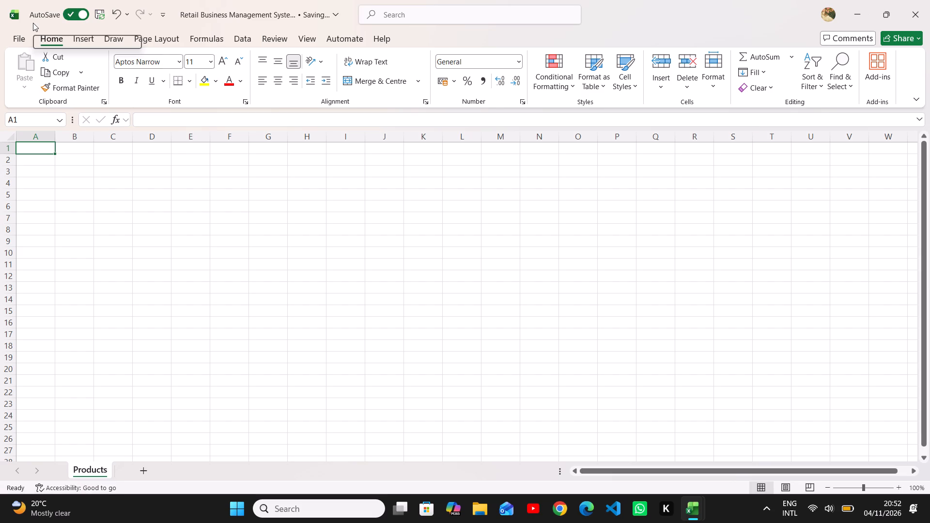
Enter the column header "Product ID" in cell A1 of the Products sheet.
left_click(34, 148)
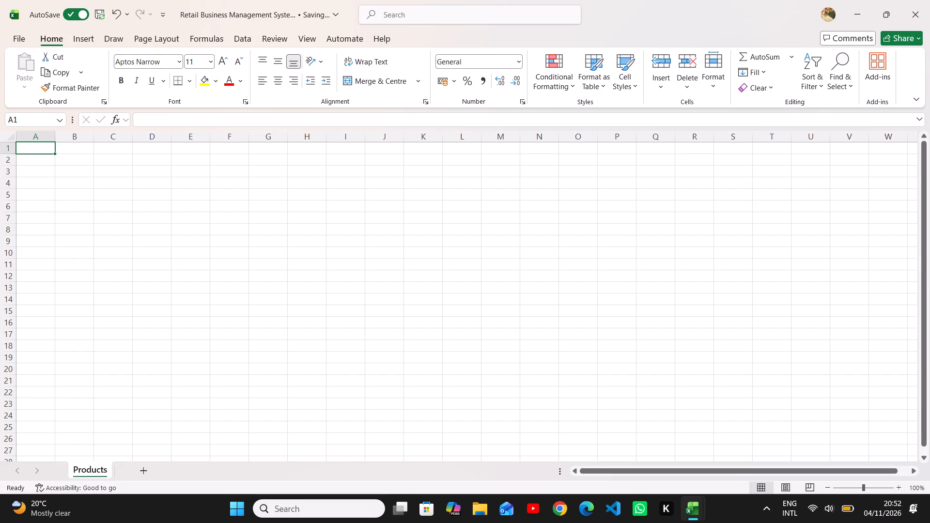
key("p")
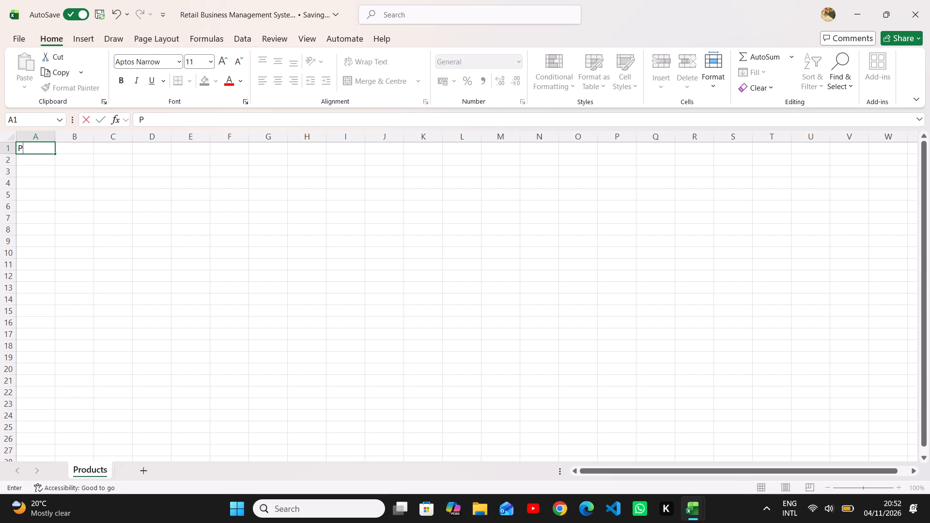
type("rodu")
type("ct")
key("space")
scroll(34, 148, "left", 1)
key("d")
key("Tab")
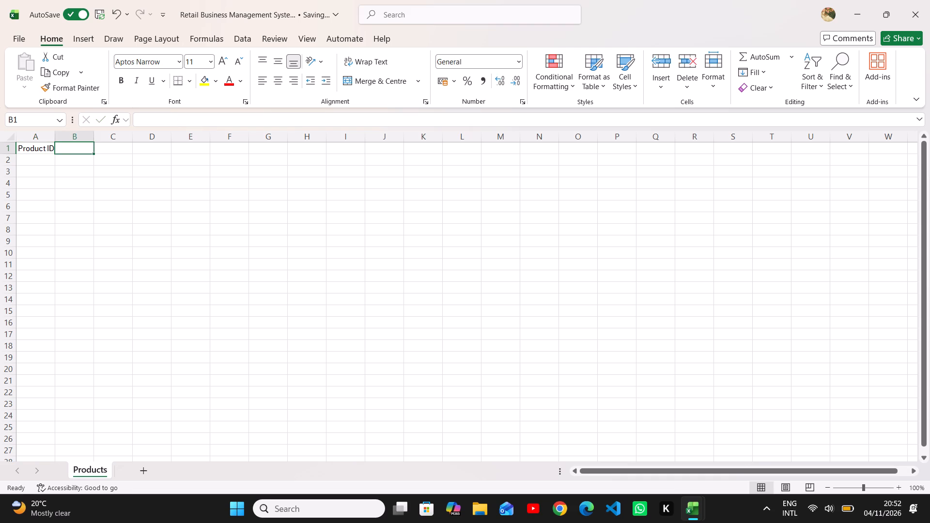
Enter the column headers "Product Name", "Category" and "Unit" in cells B1 to D1.
type("rodu")
type("ct")
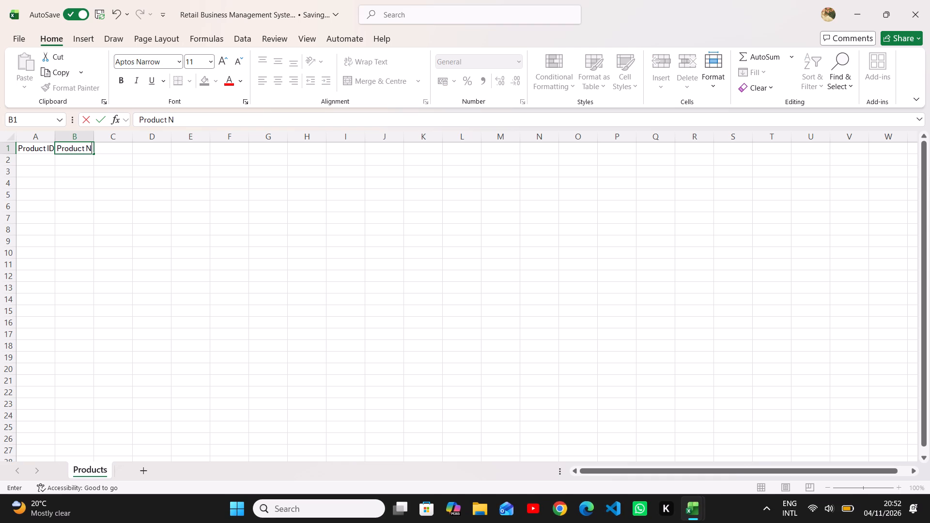
type("man")
key("BackSpace")
key("BackSpace")
key("BackSpace")
type("ame")
key("Tab")
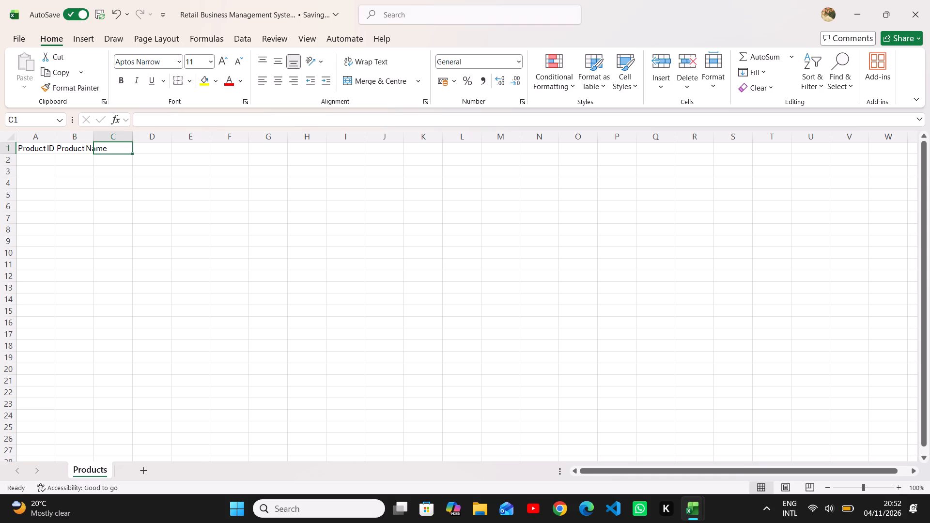
type("ate")
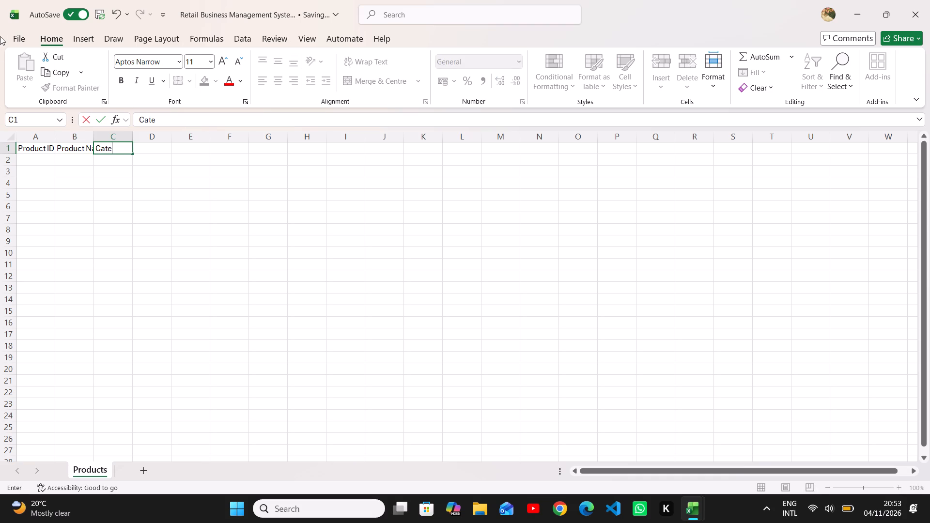
type("gory")
key("Tab")
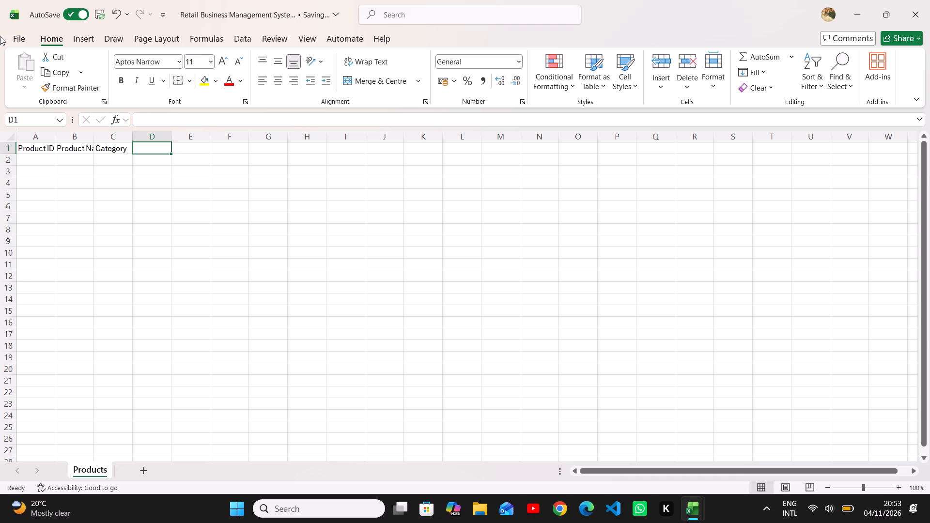
type("nit")
key("Tab")
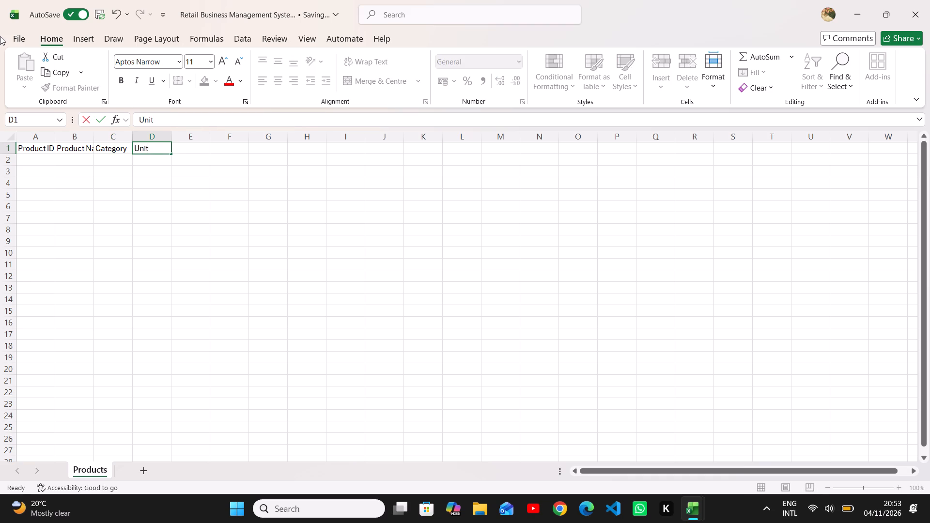
Enter the column headers "Cost Price" in cell E1 and "Selling price" in cell F1.
key("space")
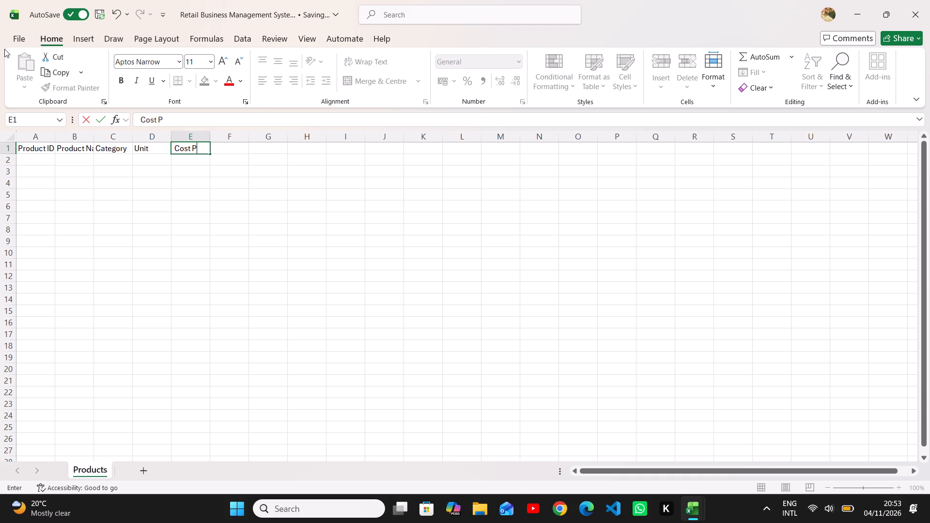
type("rice")
key("Tab")
key("space")
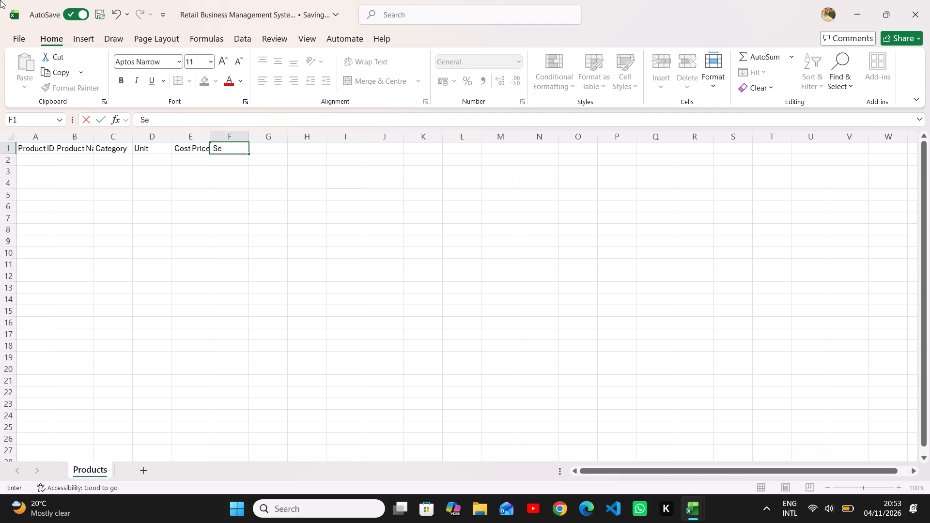
type("lling")
key("space")
key("r")
key("BackSpace")
type("price")
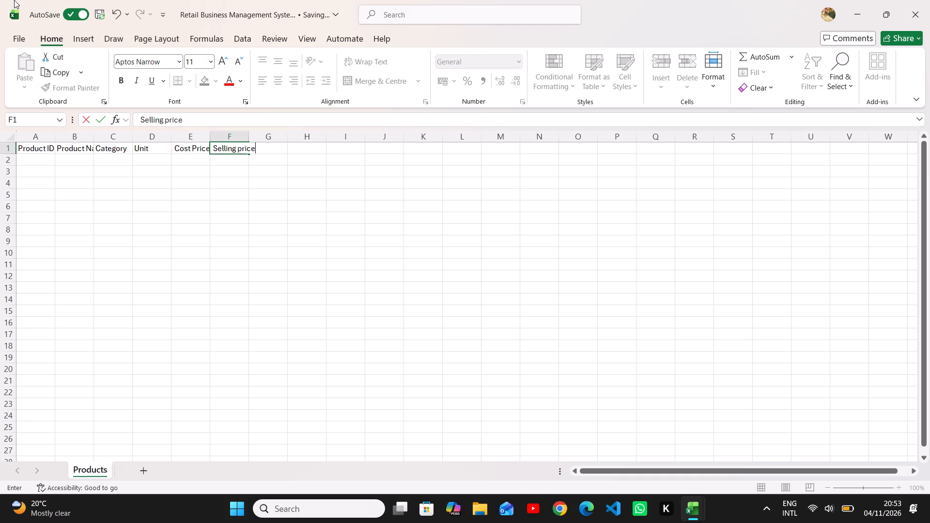
key("Tab")
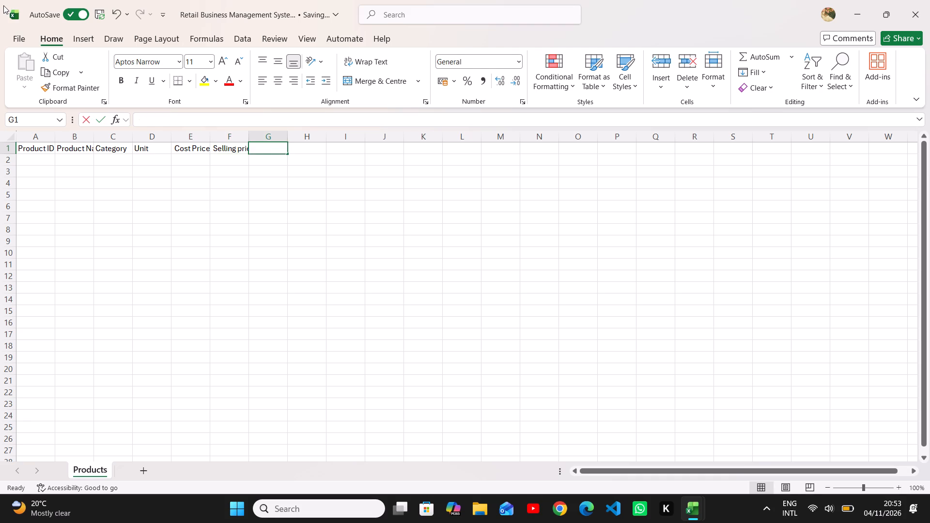
Enter the column header "Opening Stock" in cell G1.
type("pe")
type("ning")
key("space")
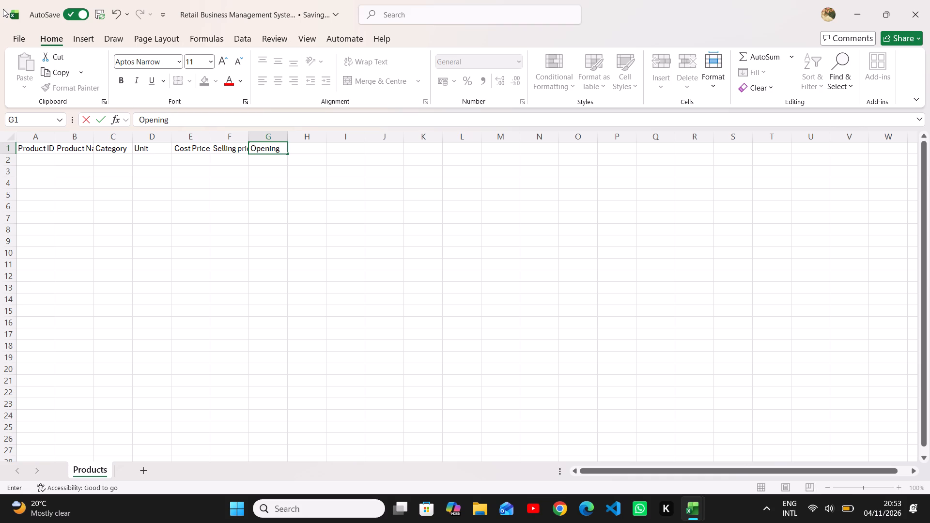
key("c")
key("BackSpace")
key("s")
key("t")
type("ock")
key("Tab")
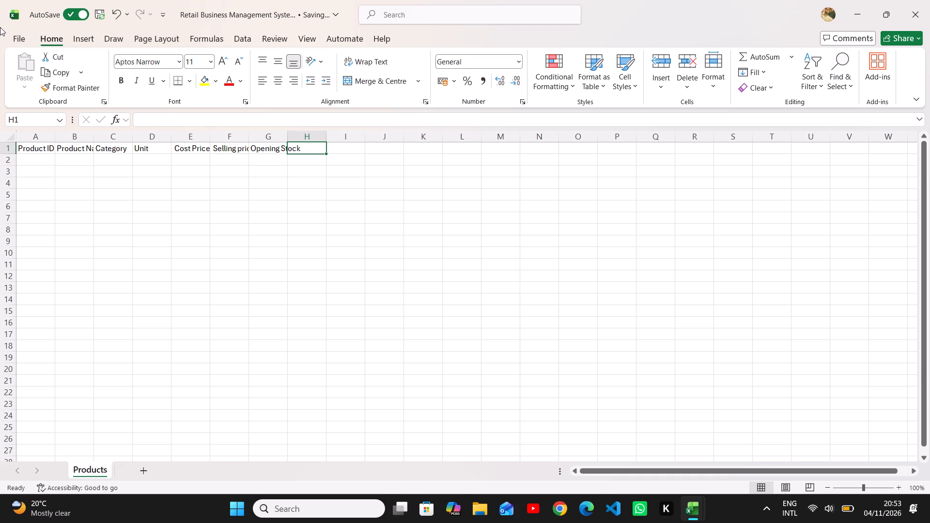
Enter the column header "Reorder Level" in cell H1.
type("or")
type("der")
key("space")
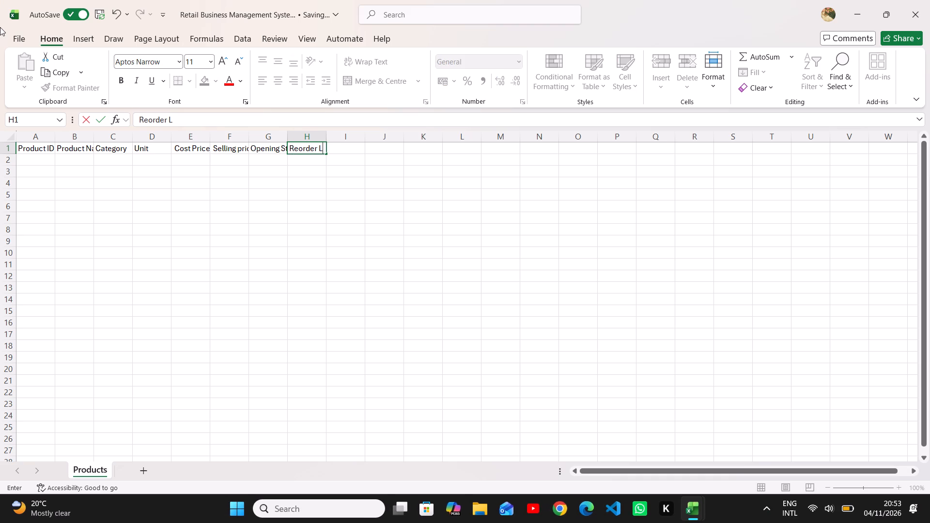
key("e")
key("v")
key("e")
key("l")
key("Tab")
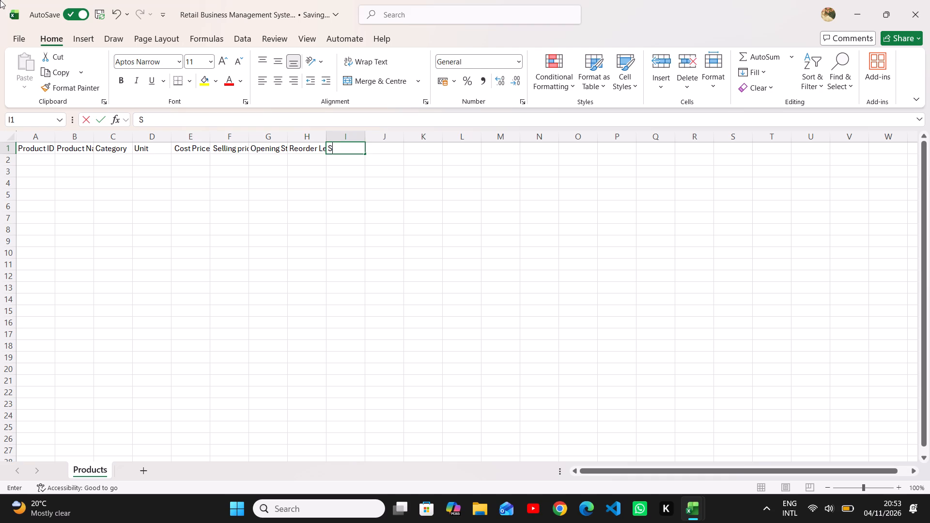
Enter the column header "Supplier" in cell I1.
type("upplire")
key("BackSpace")
key("BackSpace")
key("BackSpace")
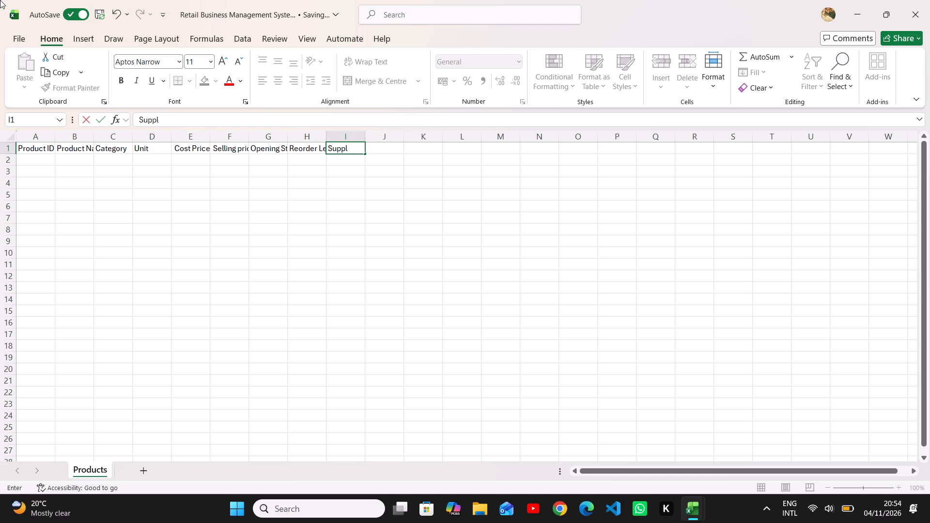
type("ie")
scroll(0, 0, "left", 2)
key("r")
Enter the product IDs P001 and P002 in cells A2 and A3 of the Product ID column.
left_click(32, 158)
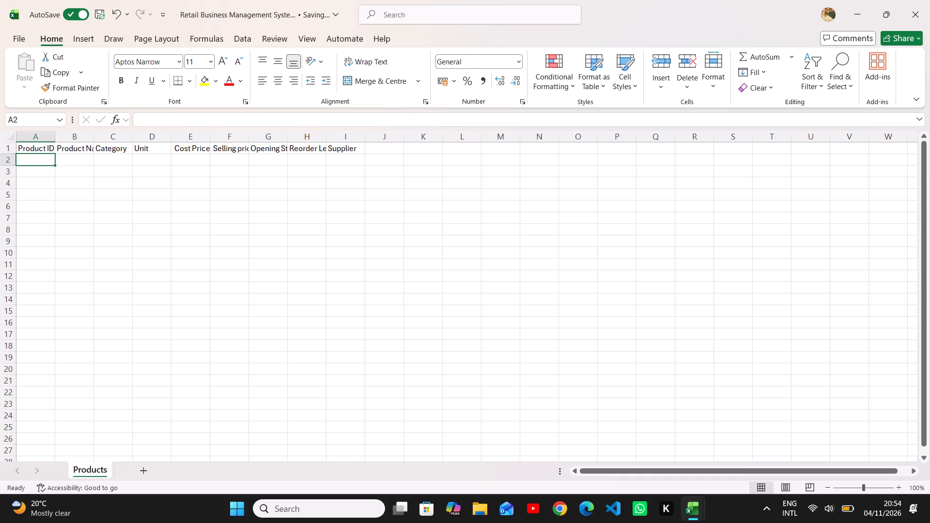
type("P001")
key("Down")
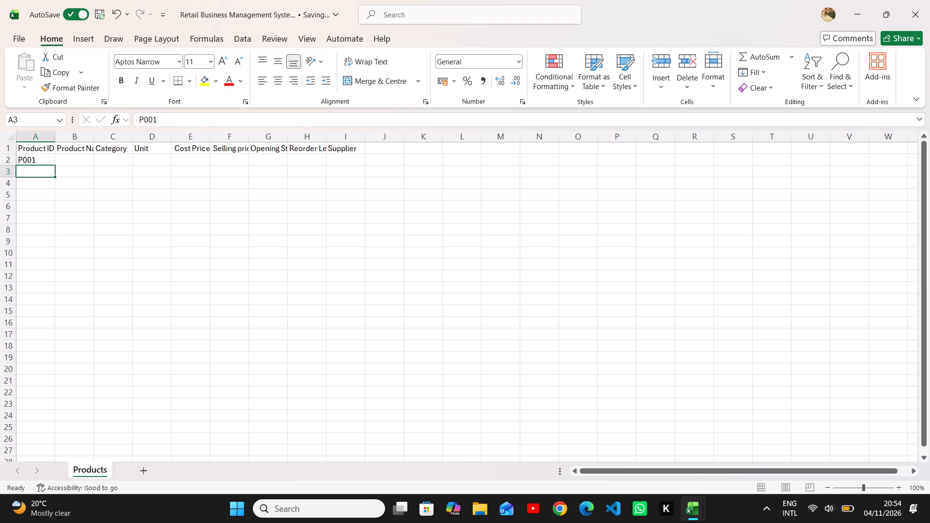
type("P00")
key("2")
key("Right")
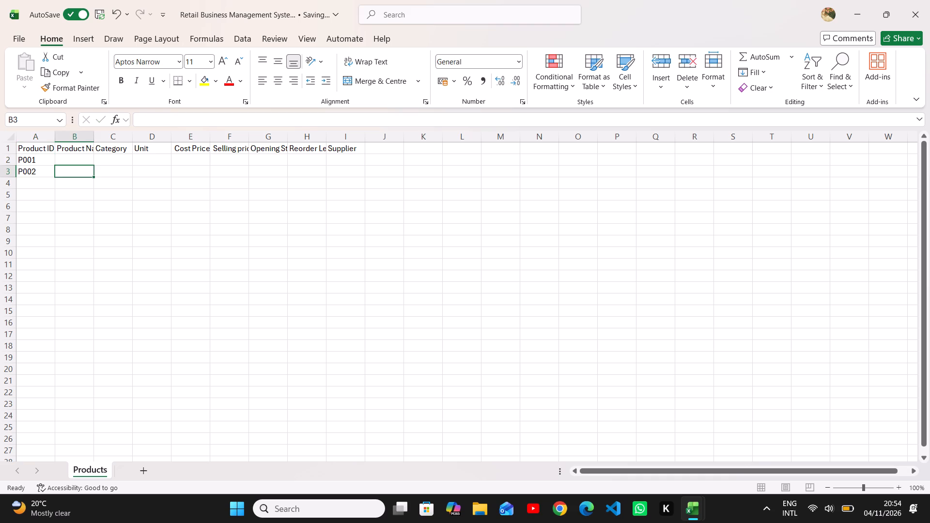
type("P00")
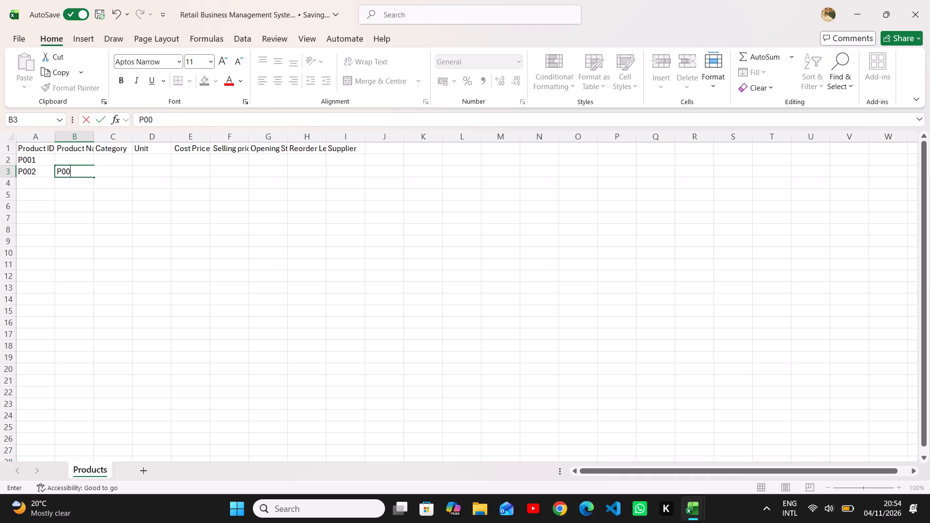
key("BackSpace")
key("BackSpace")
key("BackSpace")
Continue the Product ID column with P003, P004 and P005 in cells A4 to A6.
key("Down")
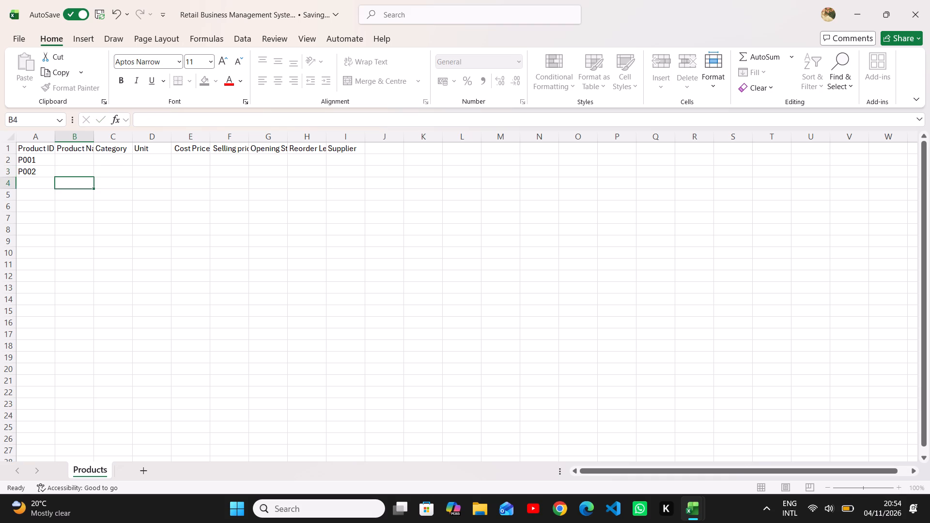
key("Left")
type("P003")
key("Down")
type("P00")
key("4")
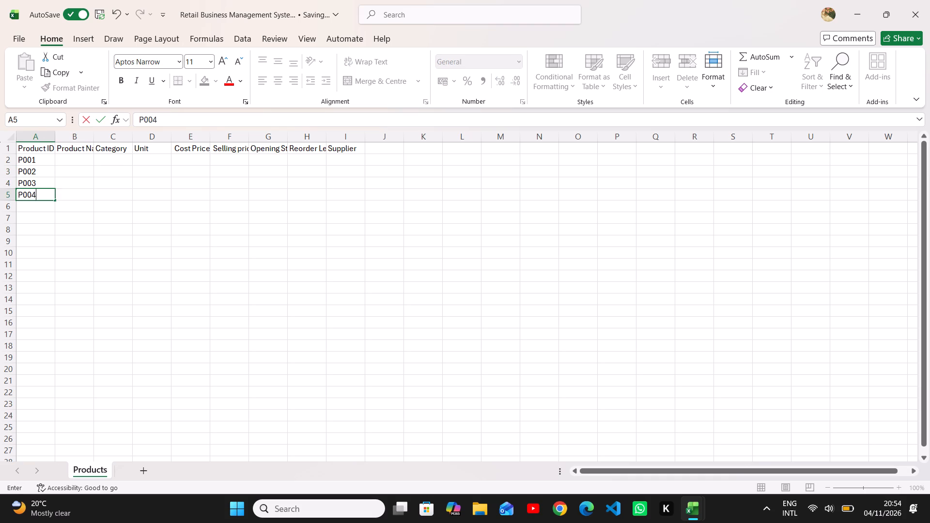
key("Right")
key("Down")
key("Left")
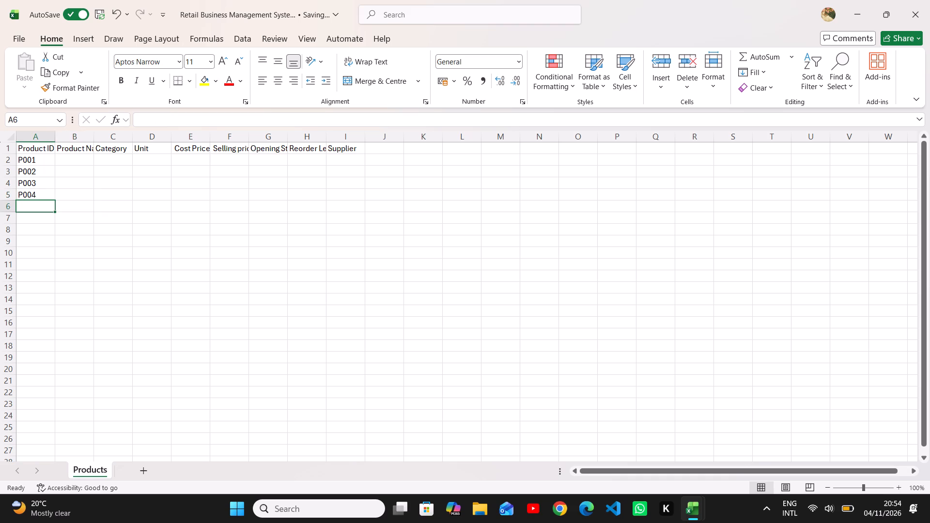
type("P005")
key("Down")
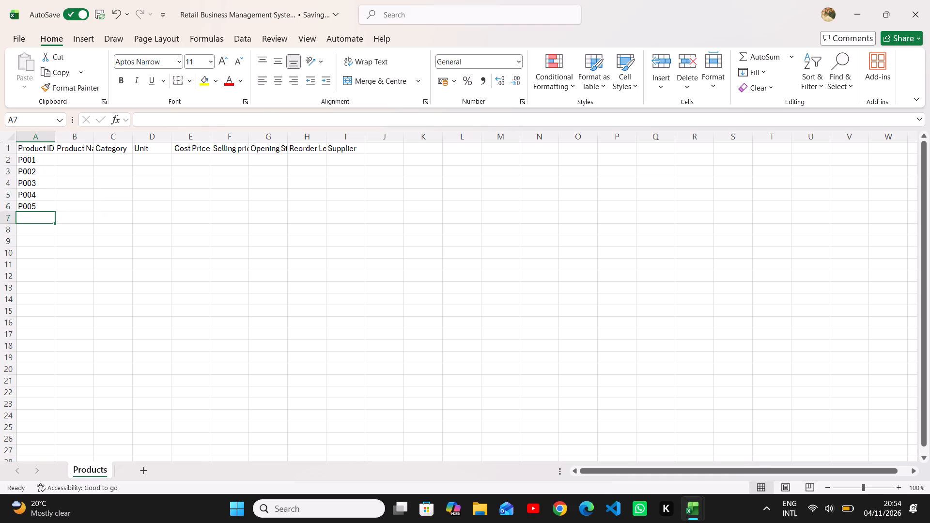
Complete the Product ID column with P006 through P010 in cells A7 to A11.
type("P006")
key("Down")
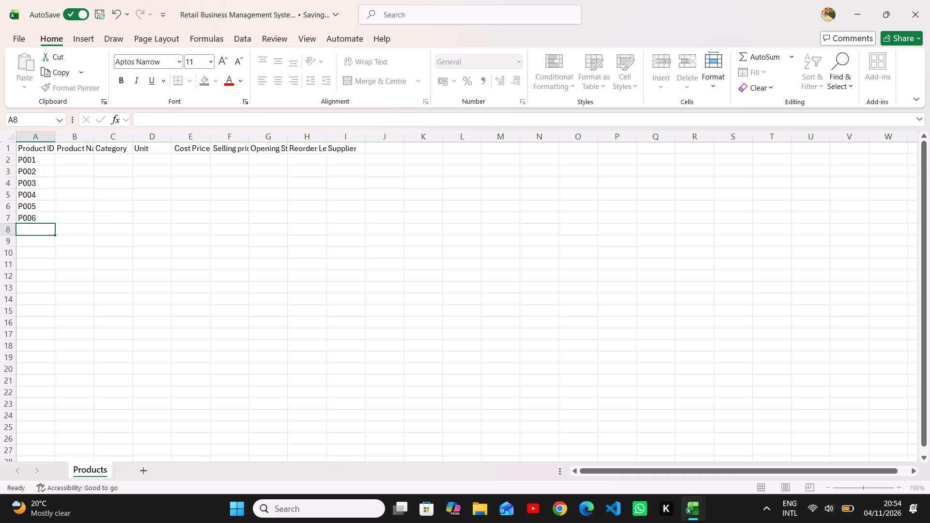
type("P007")
key("Down")
type("P00")
key("8")
key("Down")
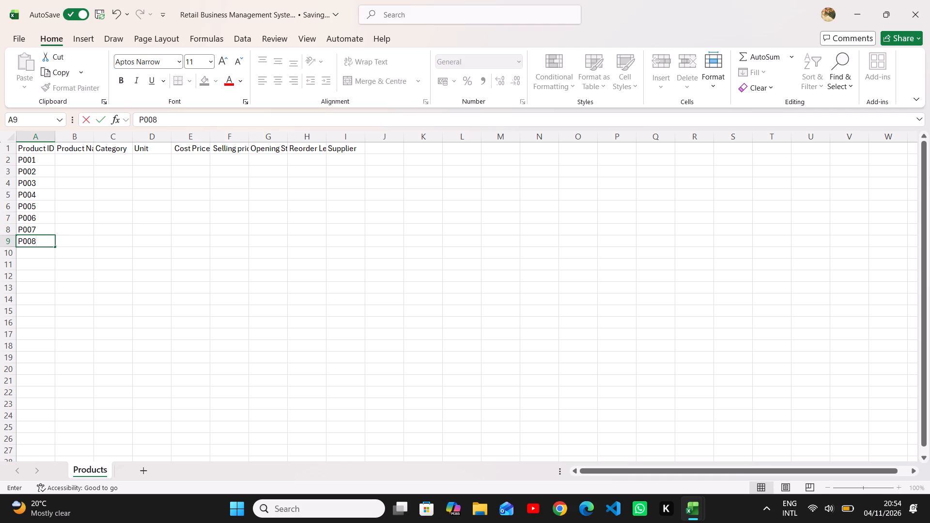
type("P00")
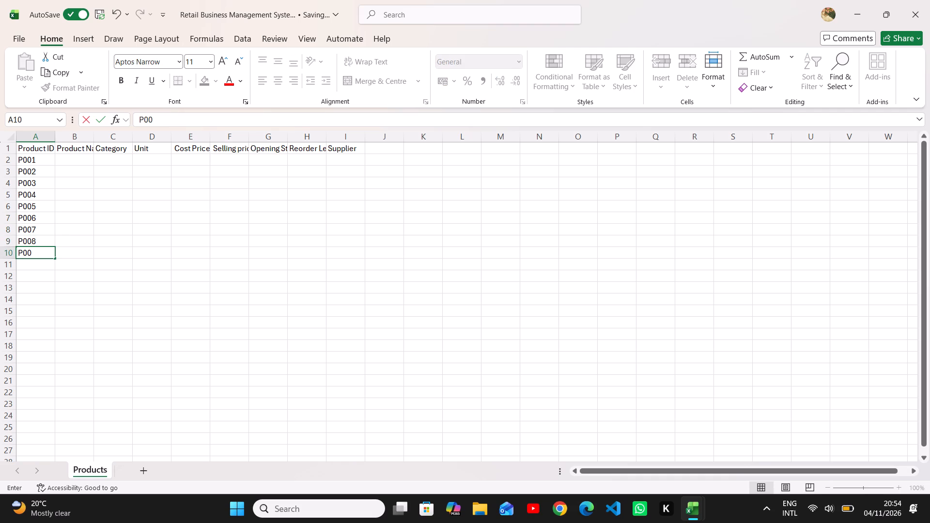
key("9")
key("Down")
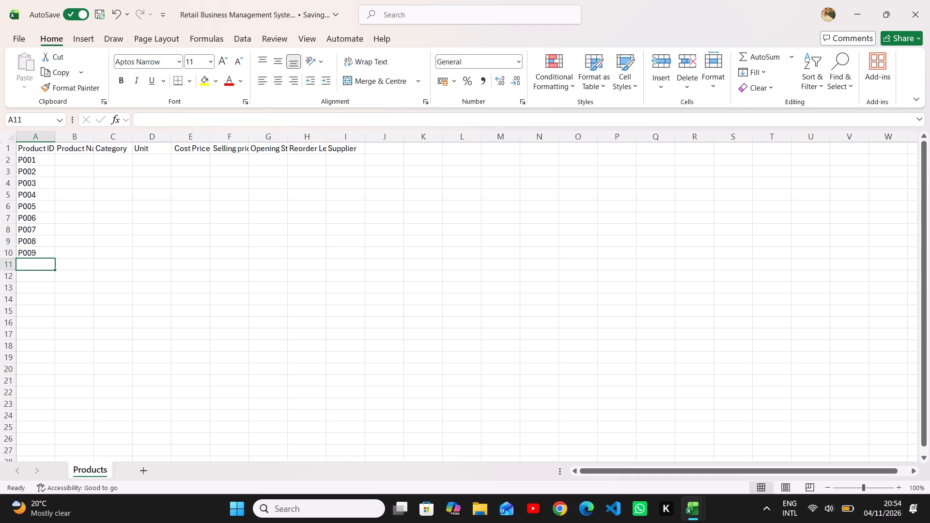
type("P010")
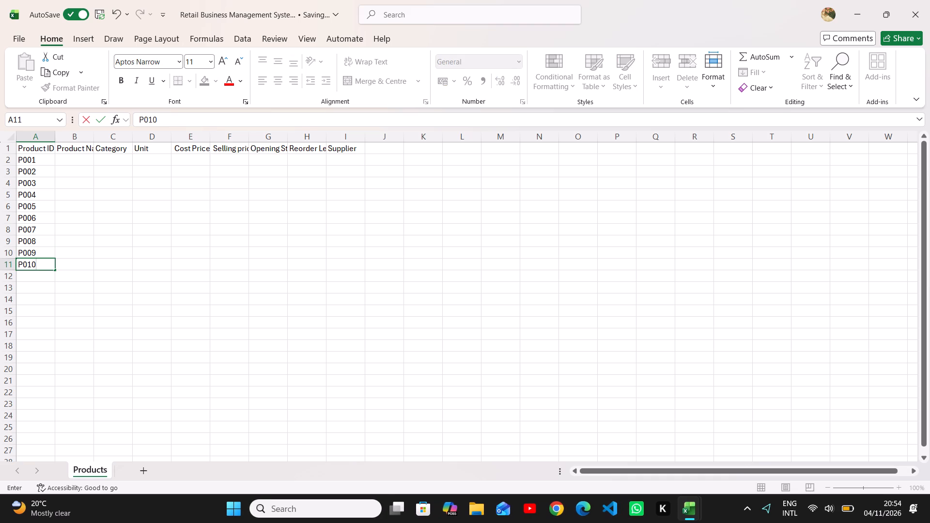
Enter the product names Sugar and Rice in cells B2 and B3 of the Product Name column.
left_click(73, 161)
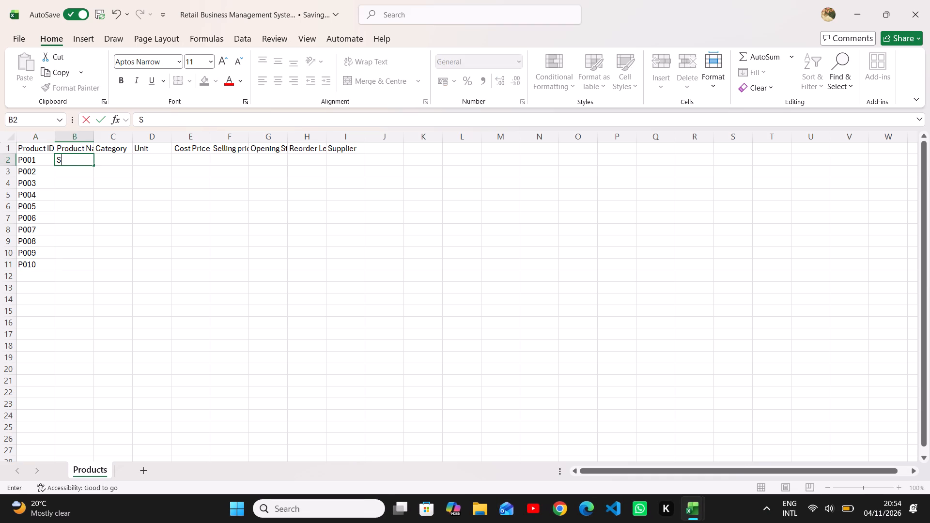
type("ugar")
key("Tab")
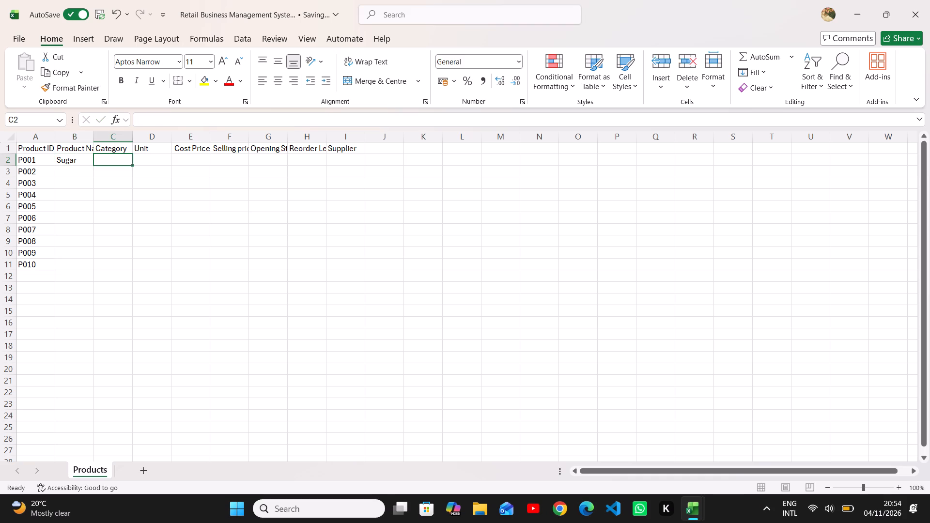
key("Left")
key("Down")
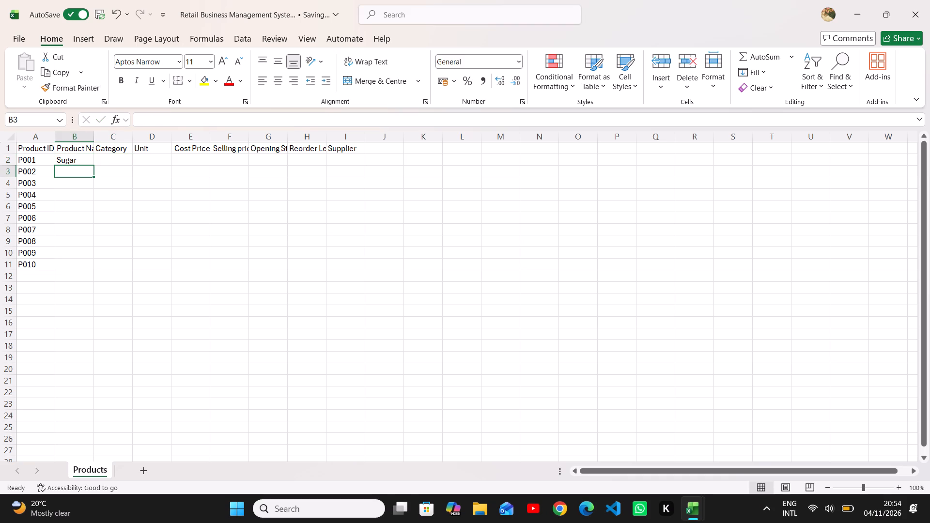
type("ice")
key("Tab")
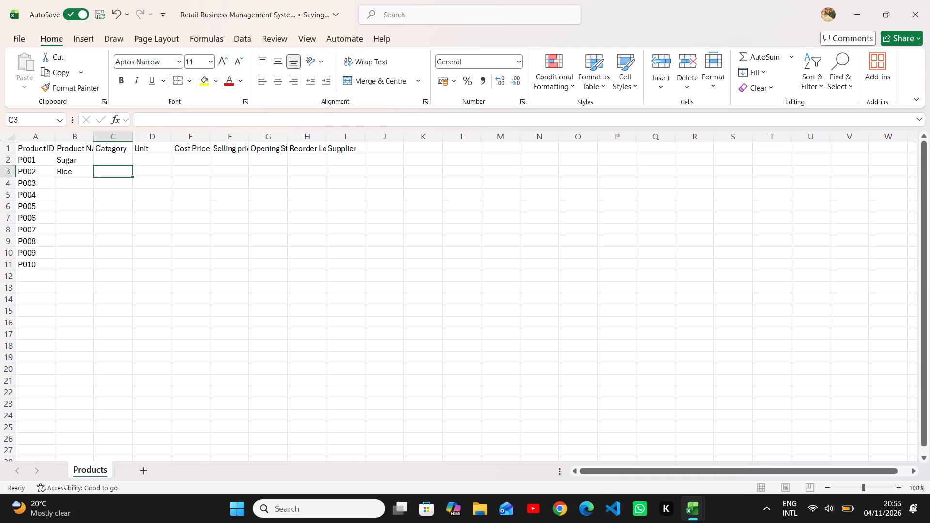
Continue the product names with "Cooking oil" in cell B4 and "Wheat Flour" in cell B5.
key("Down")
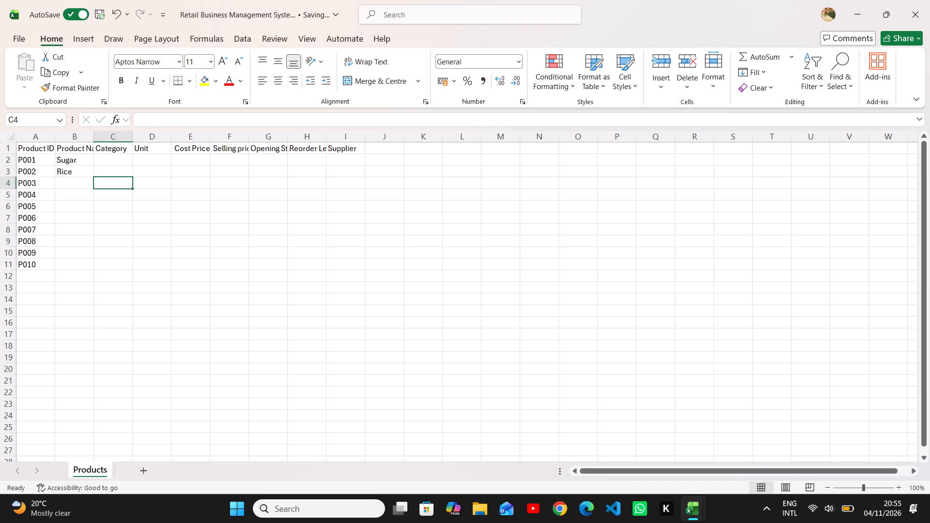
key("Left")
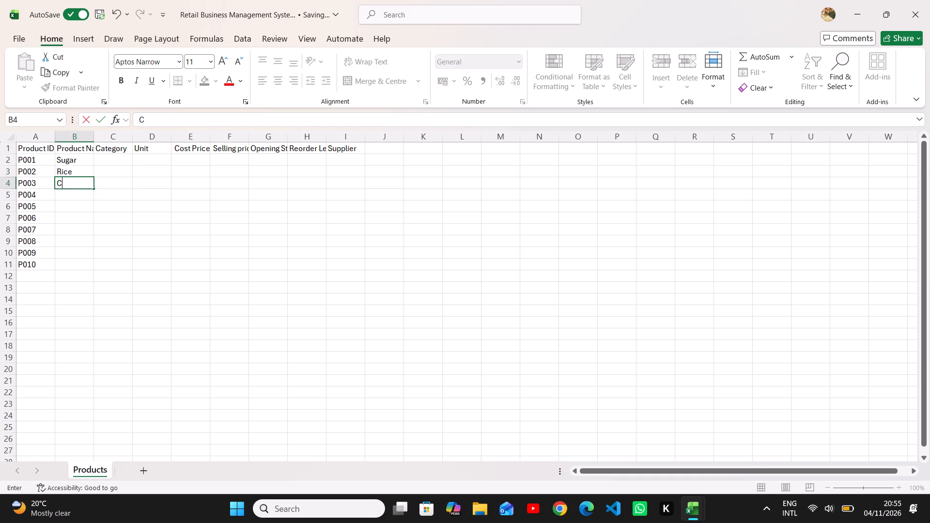
type("ooking oil")
key("Down")
key("w")
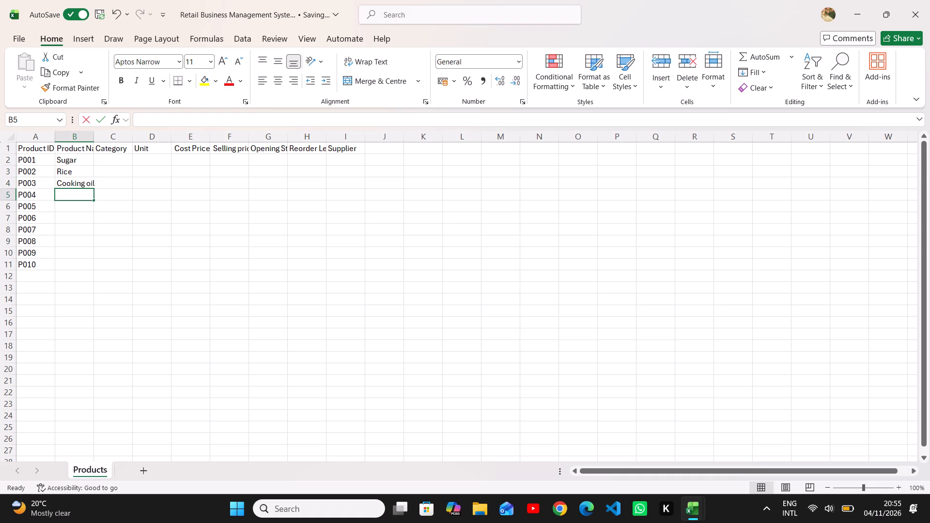
type("heat")
key("space")
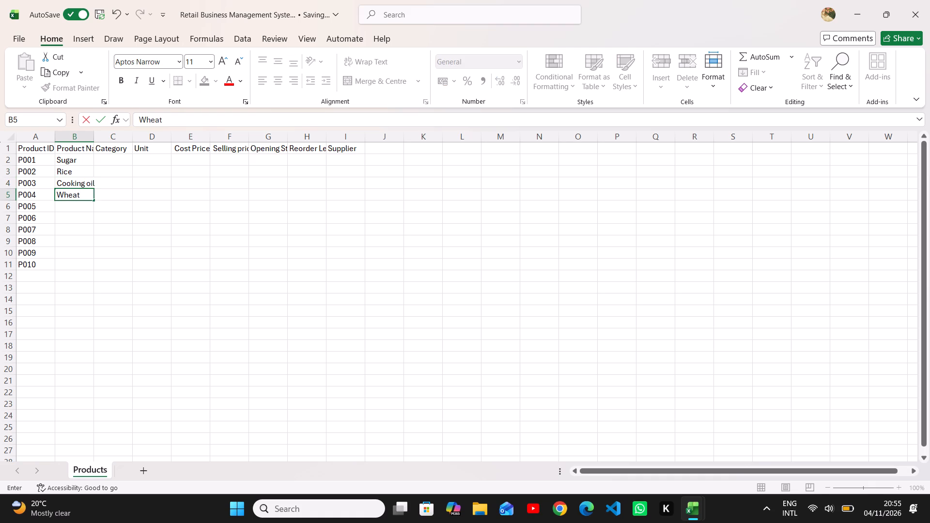
type("lour")
key("Down")
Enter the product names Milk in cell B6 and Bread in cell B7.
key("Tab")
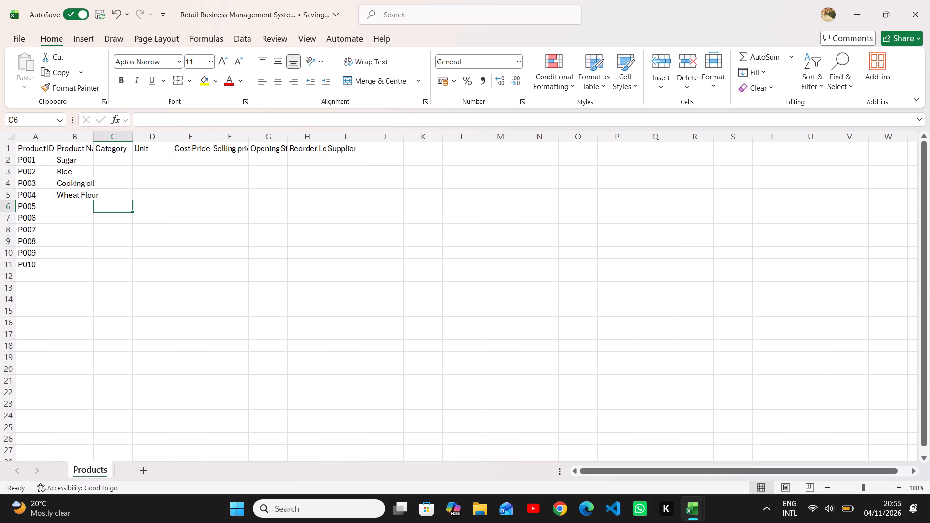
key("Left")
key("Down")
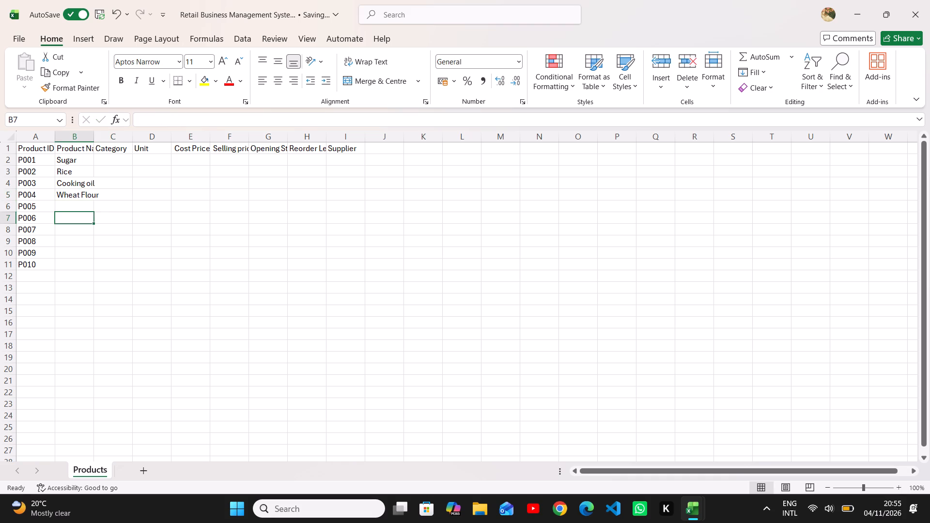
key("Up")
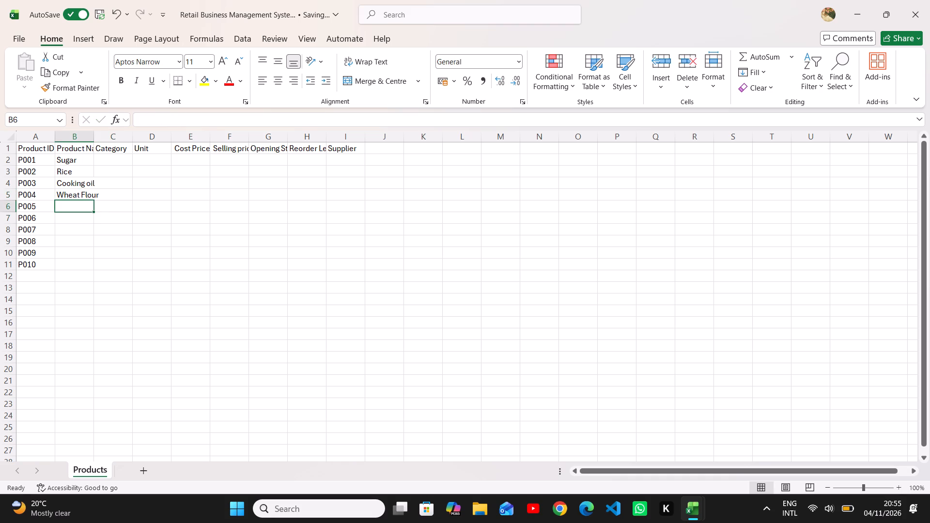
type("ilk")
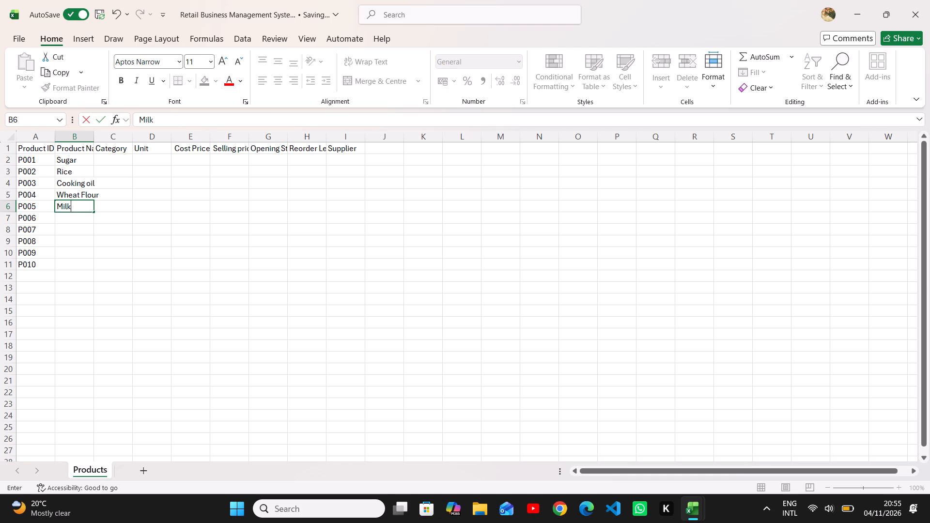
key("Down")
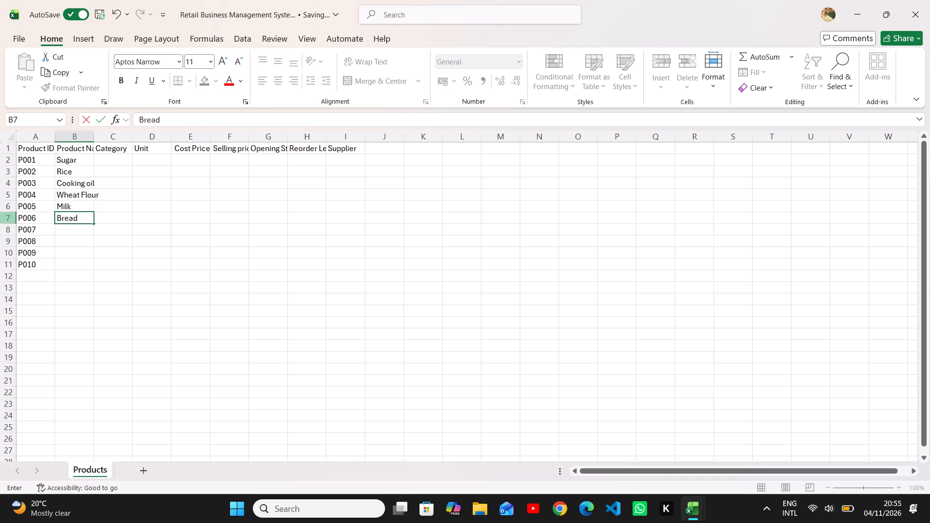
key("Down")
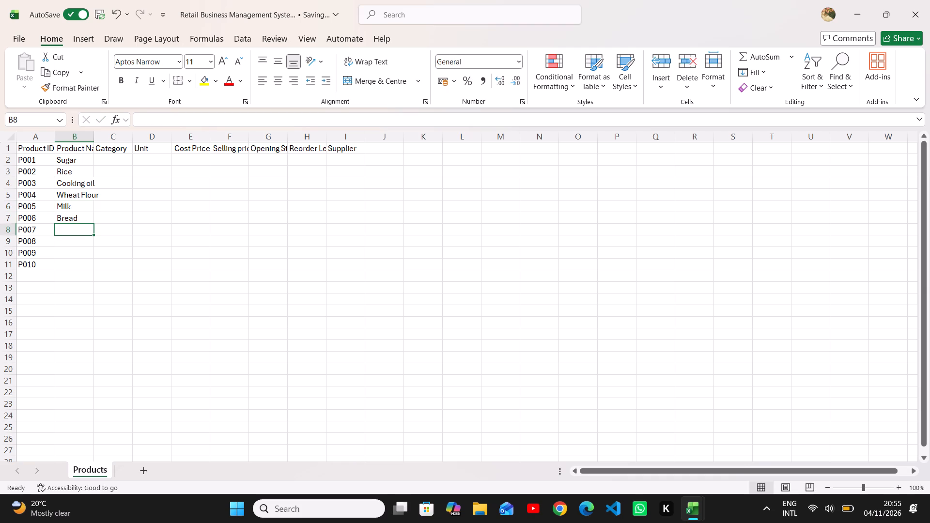
Replace the product name for P005 in cell B6 with "Maize Flour".
left_click(90, 203)
key("BackSpace")
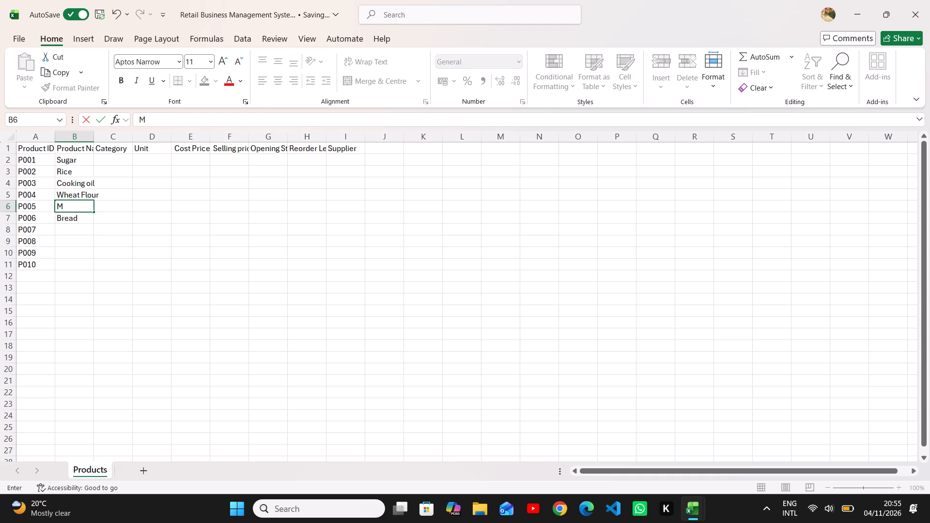
type("ai")
scroll(90, 203, "left", 3)
type("ze")
key("space")
type("lou")
key("r")
key("Left")
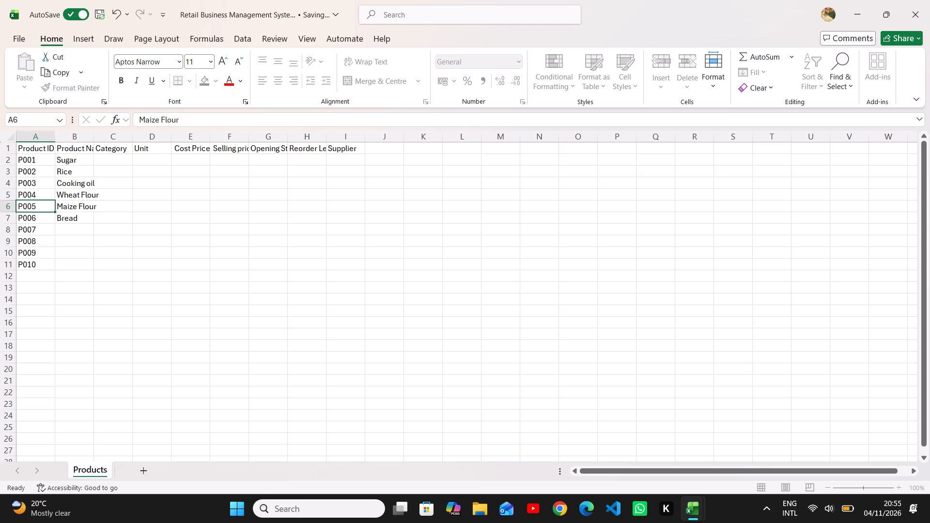
Set the product name for P006 in cell B7 to Milk and for P007 in cell B8 to Bread.
key("Right")
key("Down")
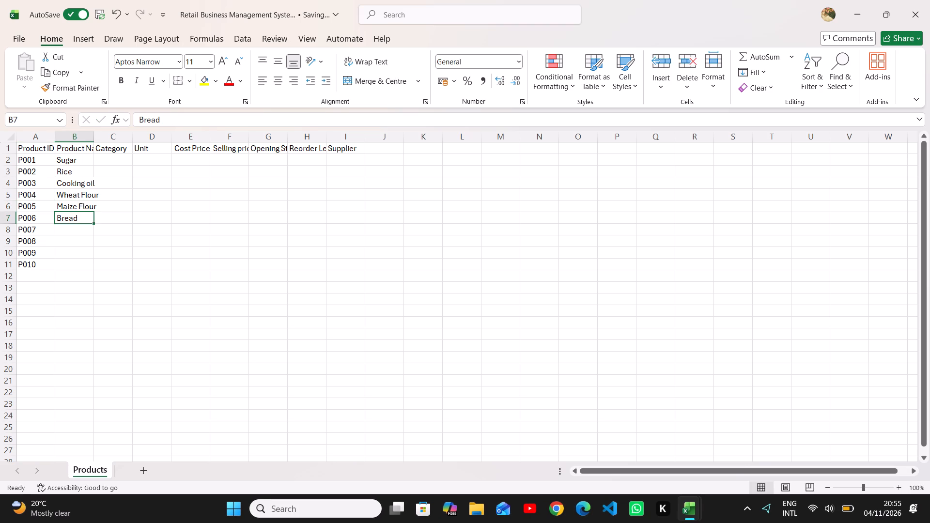
key("BackSpace")
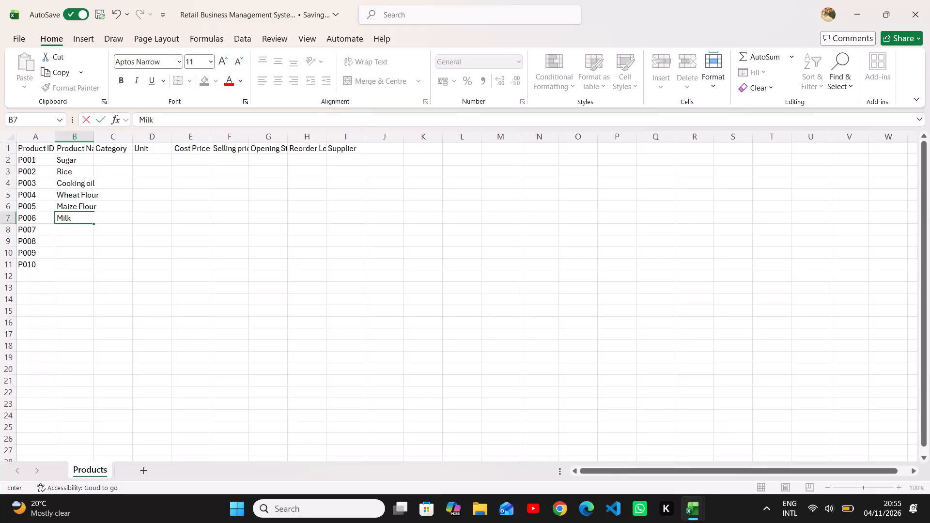
key("Down")
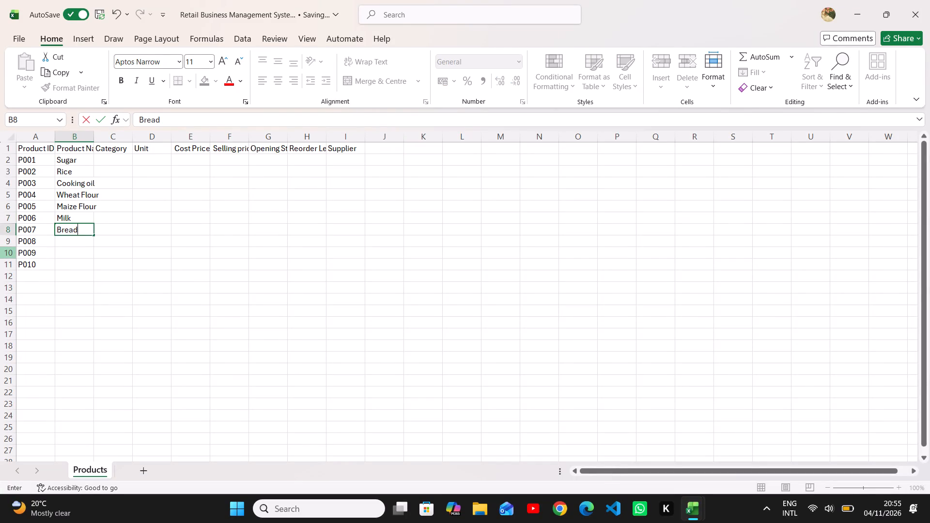
key("Down")
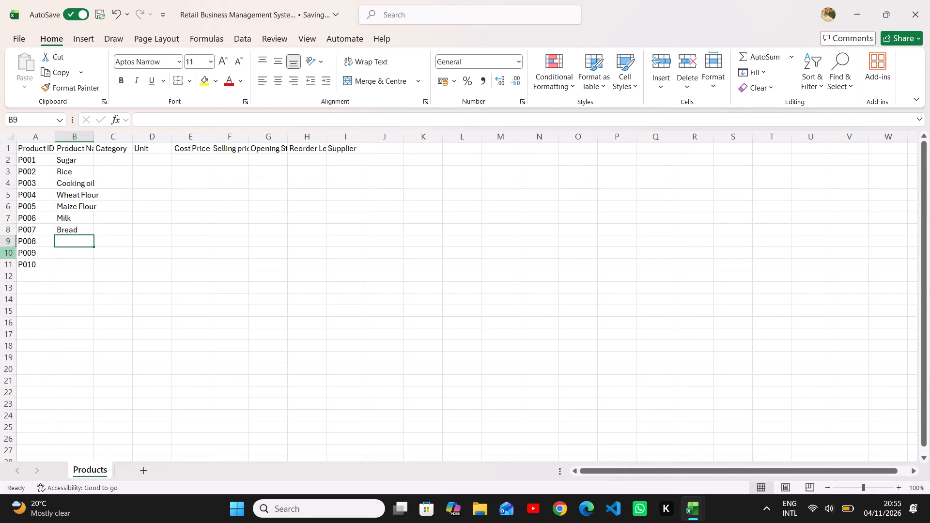
Complete the product names with Tea Leaves, Salt and Soap in cells B9 to B11.
type("ea")
key("space")
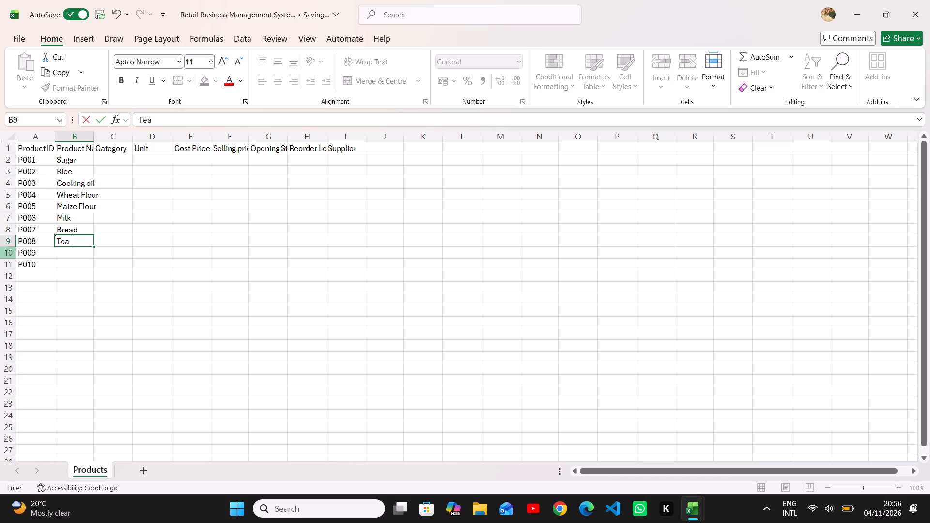
type("eaves")
key("Down")
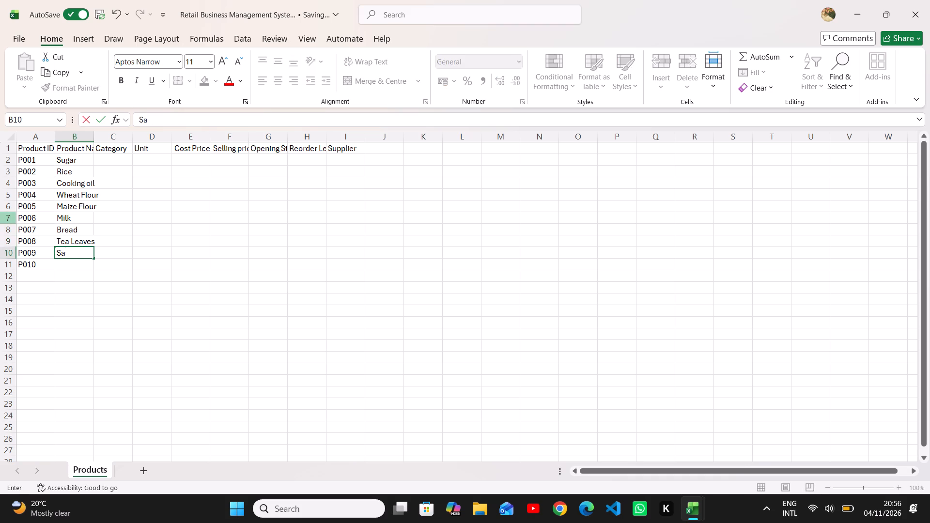
type("lt")
key("Down")
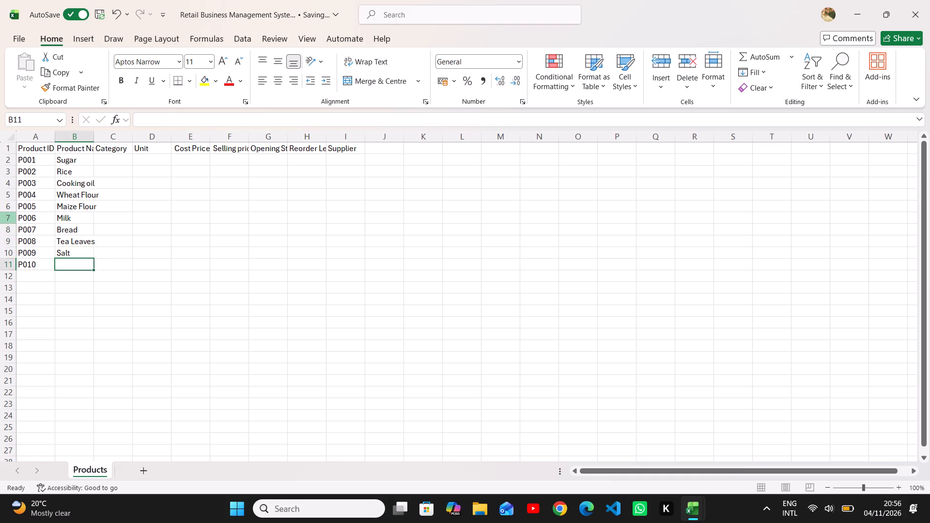
type("oap")
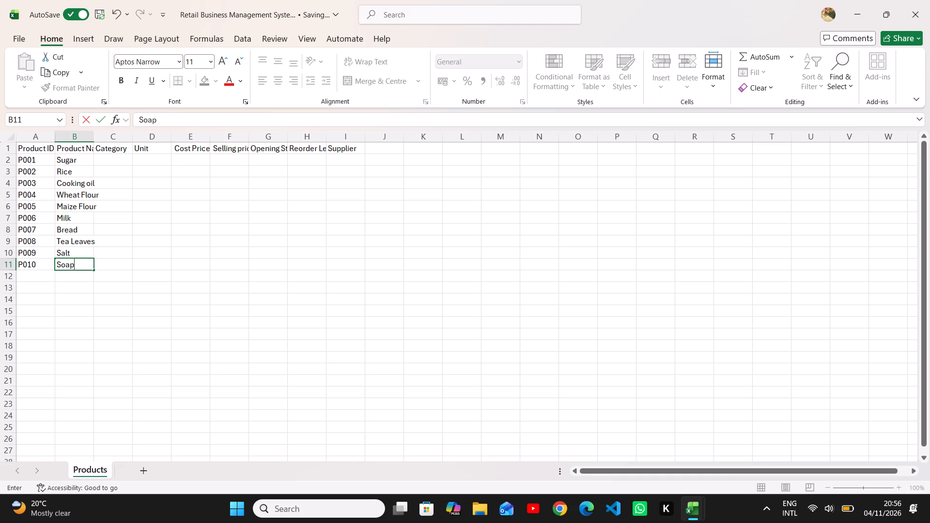
Enter "Groceries" as the category for Sugar and Rice in cells C2 and C3.
left_click(113, 160)
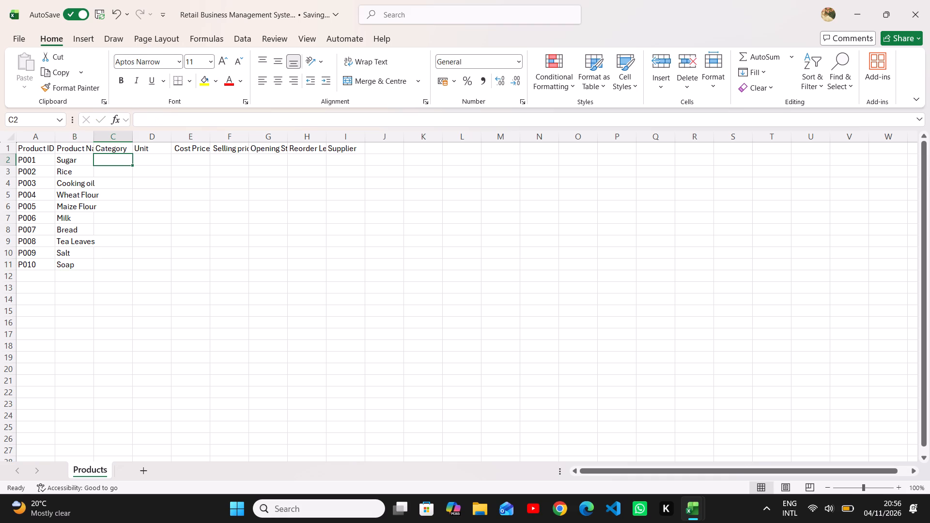
scroll(105, 155, "left", 3)
key("g")
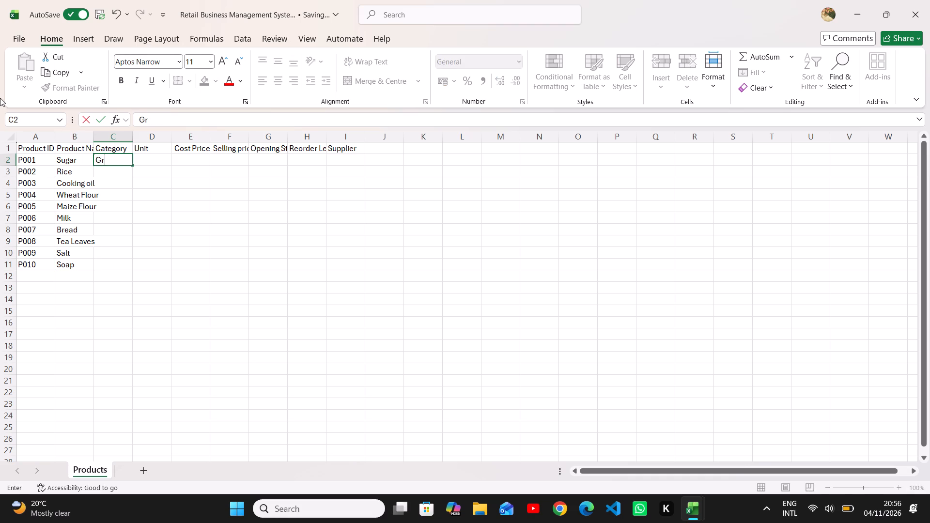
type("oces")
key("BackSpace")
type("ries")
key("Return")
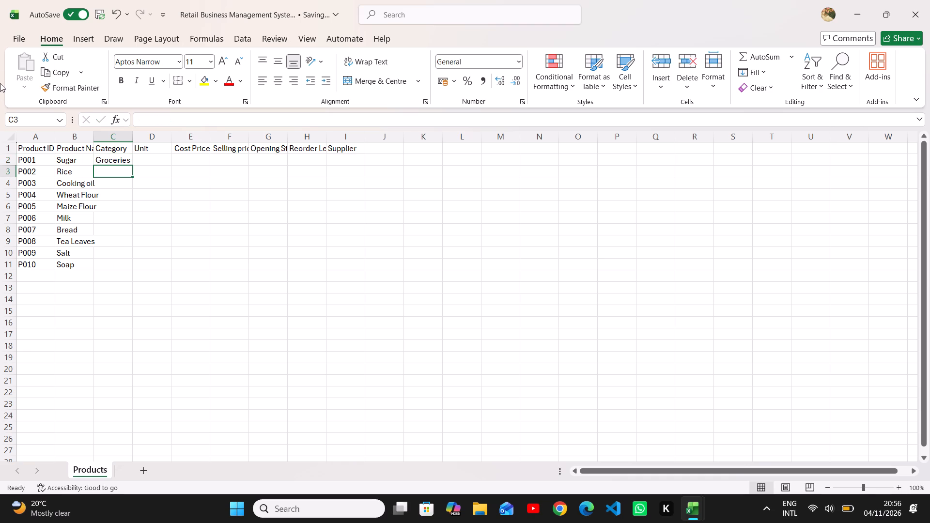
key("c")
key("BackSpace")
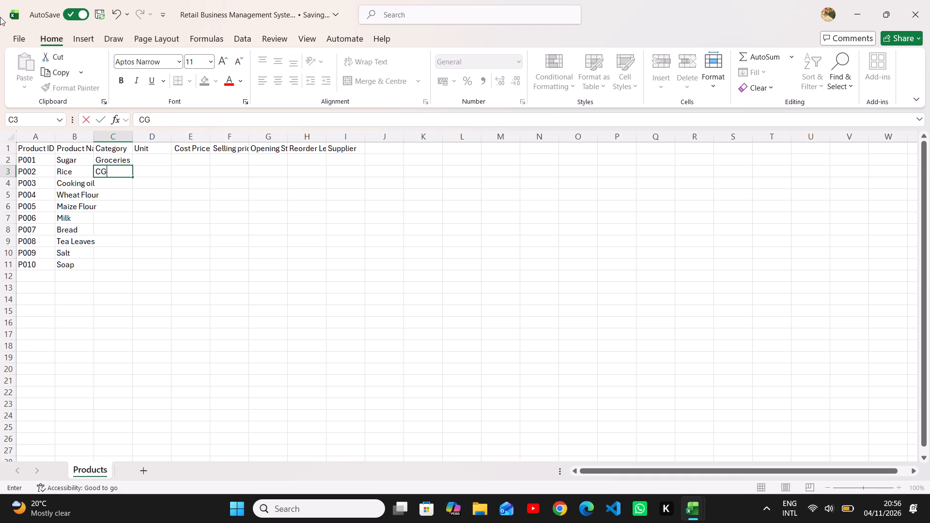
key("BackSpace")
key("BackSpace")
key("BackSpace")
key("Return")
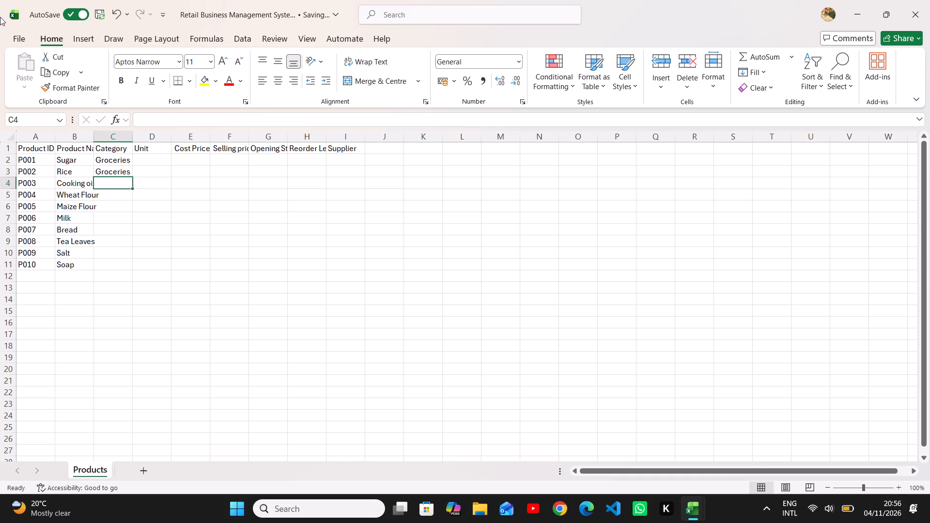
Enter "Cooking" as the category for Cooking oil in cell C4.
scroll(0, 64, "left", 1)
type("oolik")
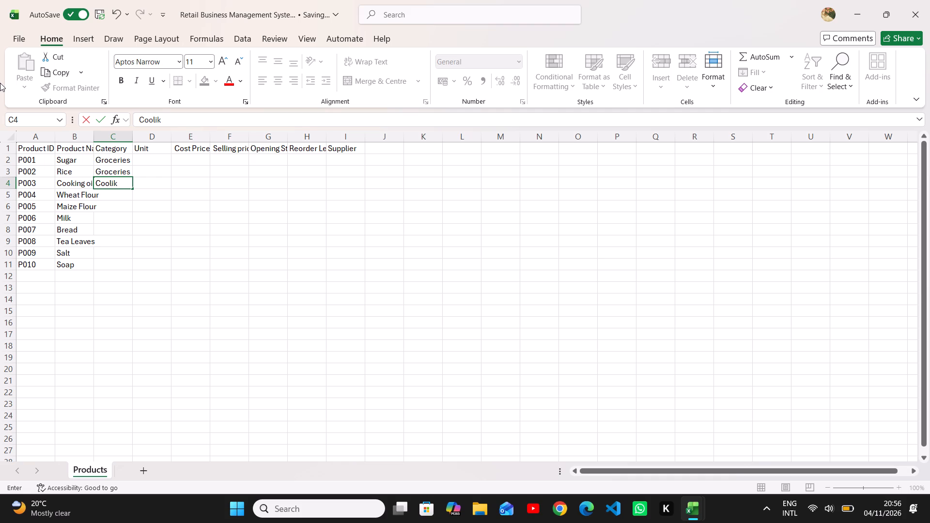
key("BackSpace")
key("BackSpace")
key("BackSpace")
type("king")
key("Return")
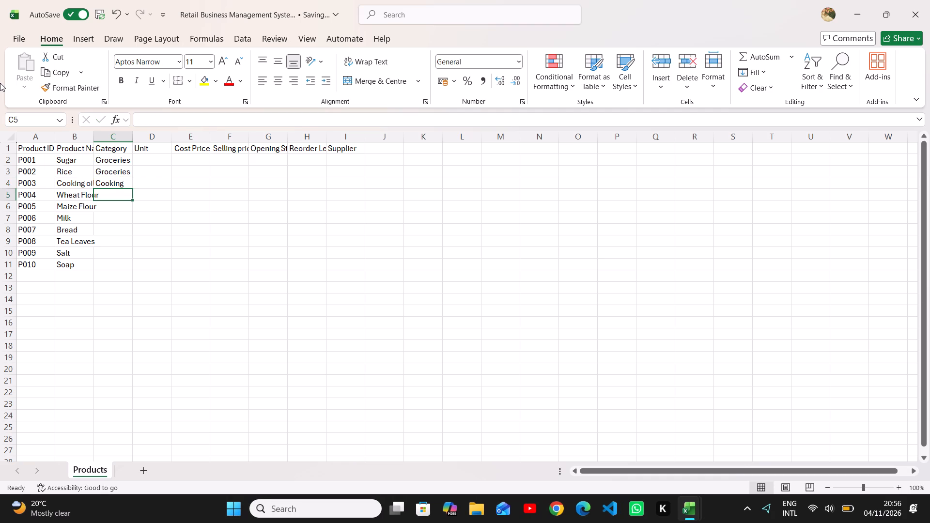
Enter "Groceries" as the category for Wheat Flour and Maize Flour in cells C5 and C6.
key("r")
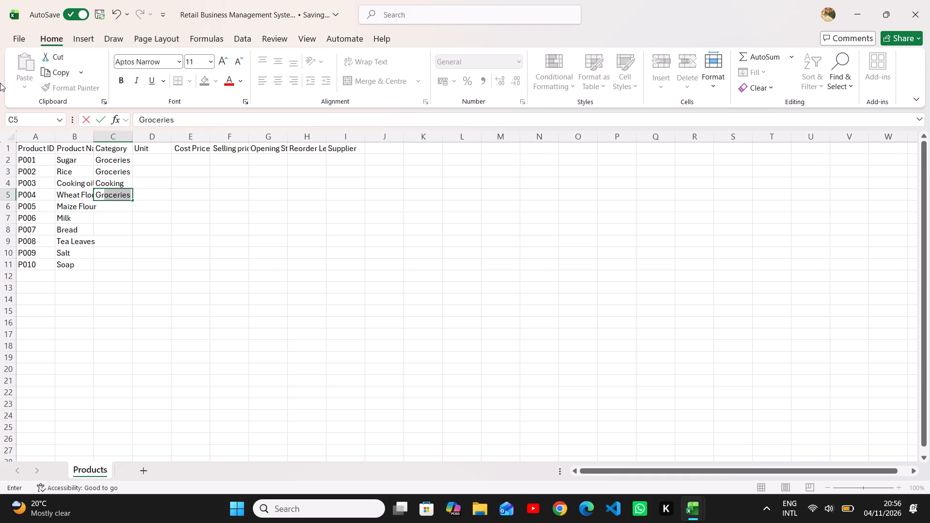
left_click(121, 209)
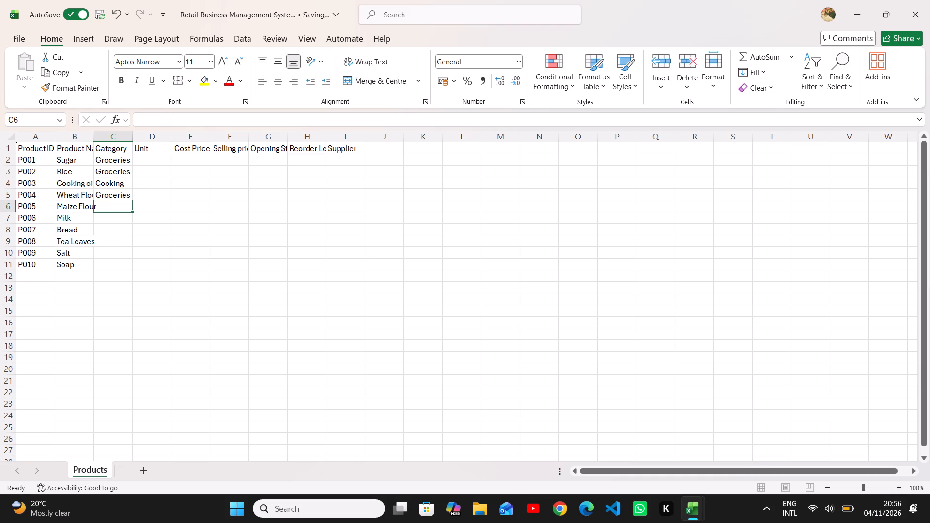
key("g")
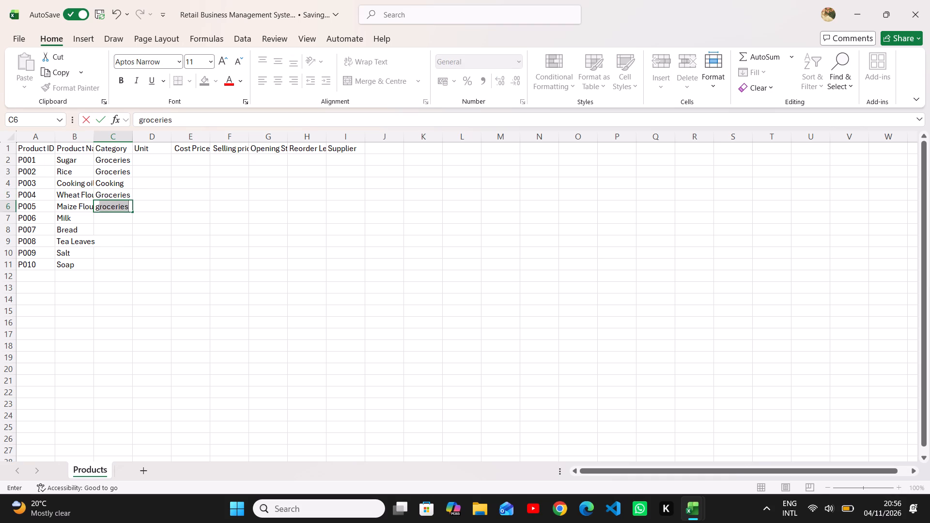
left_click(113, 222)
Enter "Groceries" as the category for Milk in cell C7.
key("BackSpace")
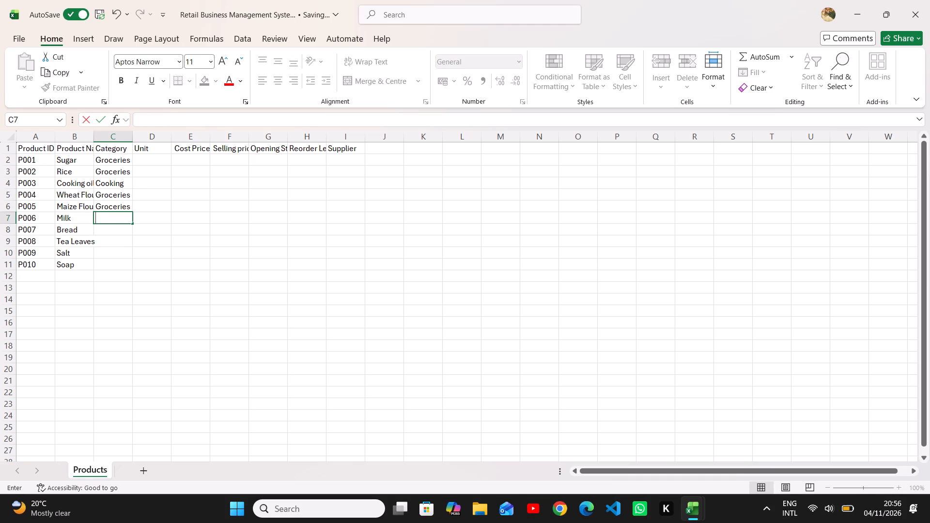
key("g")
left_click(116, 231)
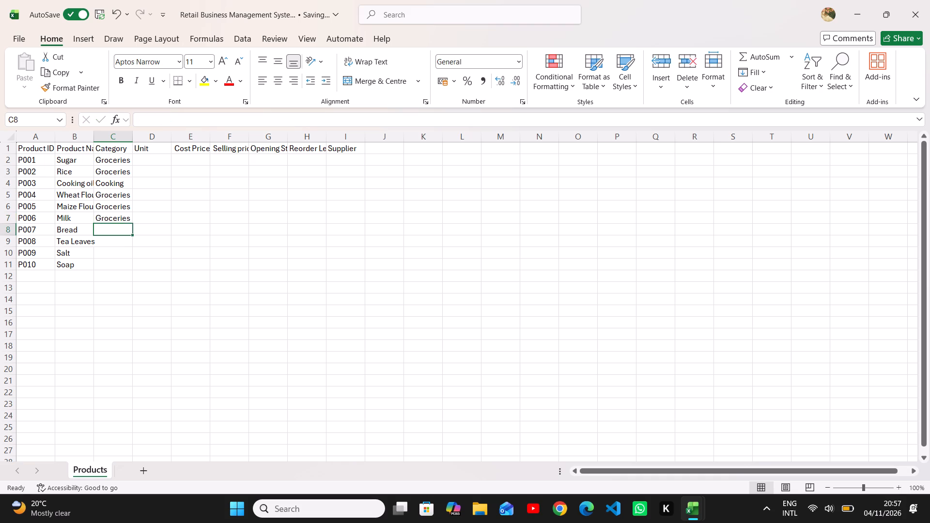
Replace the category for Milk in cell C7 with "Dairy".
left_click(124, 219)
key("BackSpace")
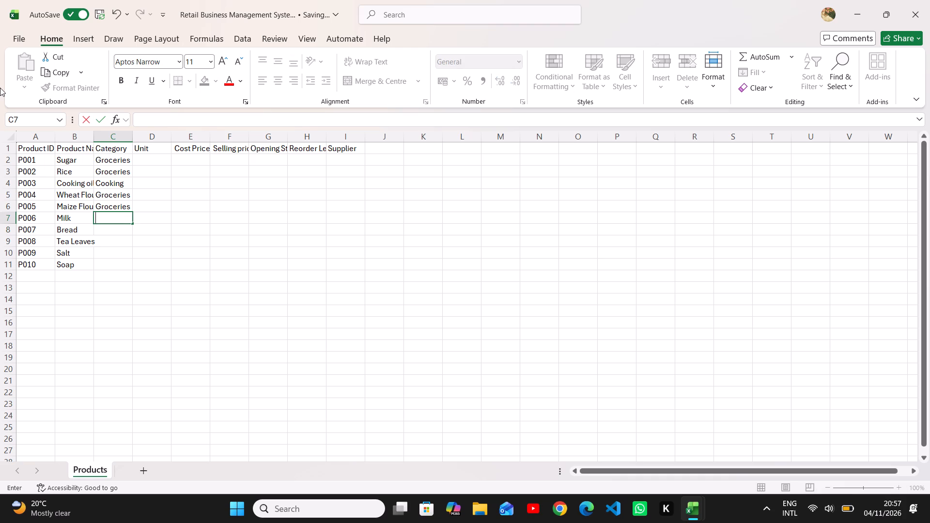
type("airl")
key("BackSpace")
key("y")
key("Return")
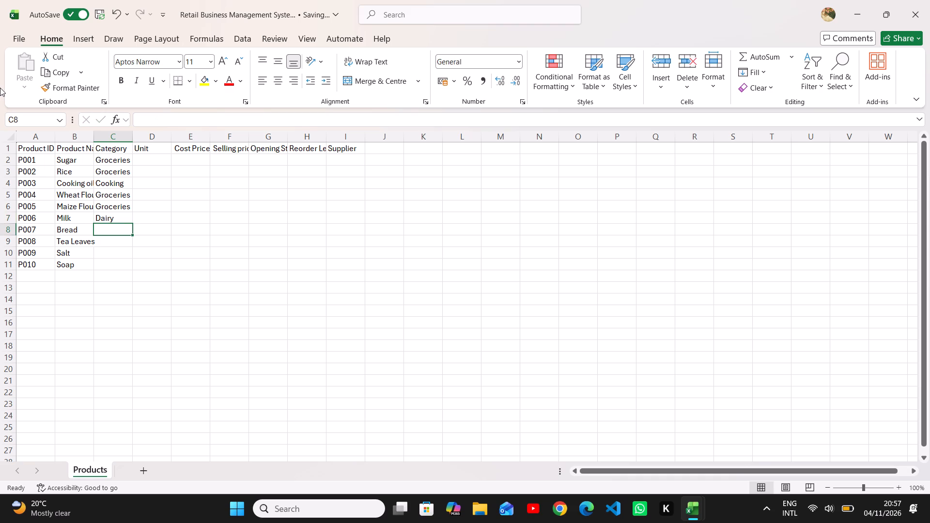
Enter "Bakery" as the category for Bread in cell C8.
key("a")
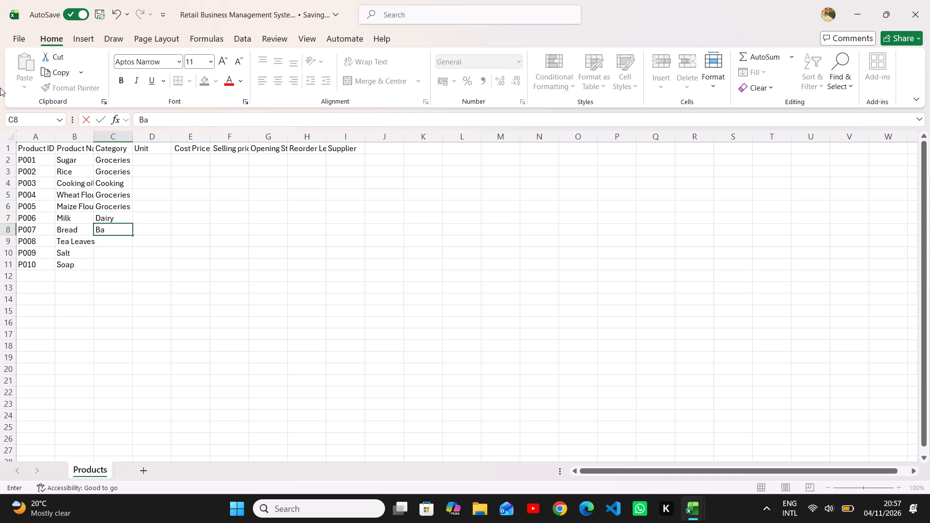
type("kery")
key("Right")
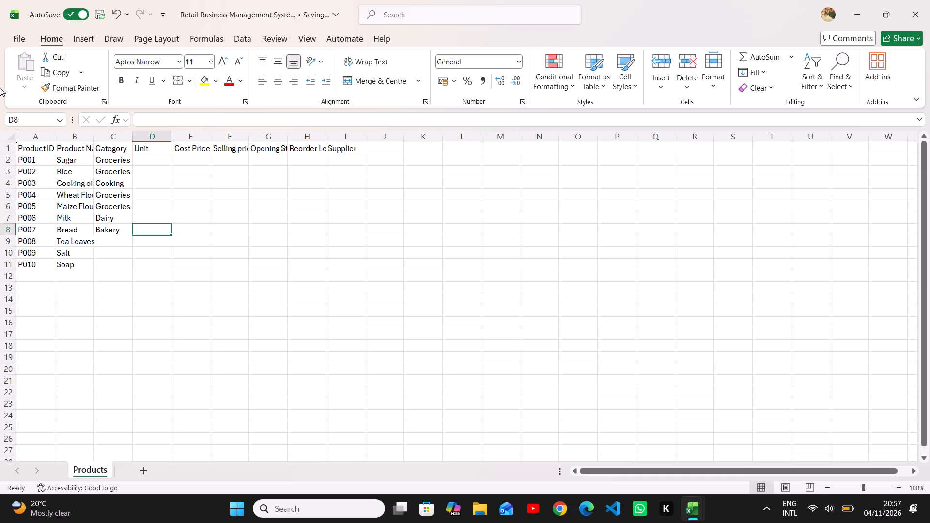
key("Left")
key("Down")
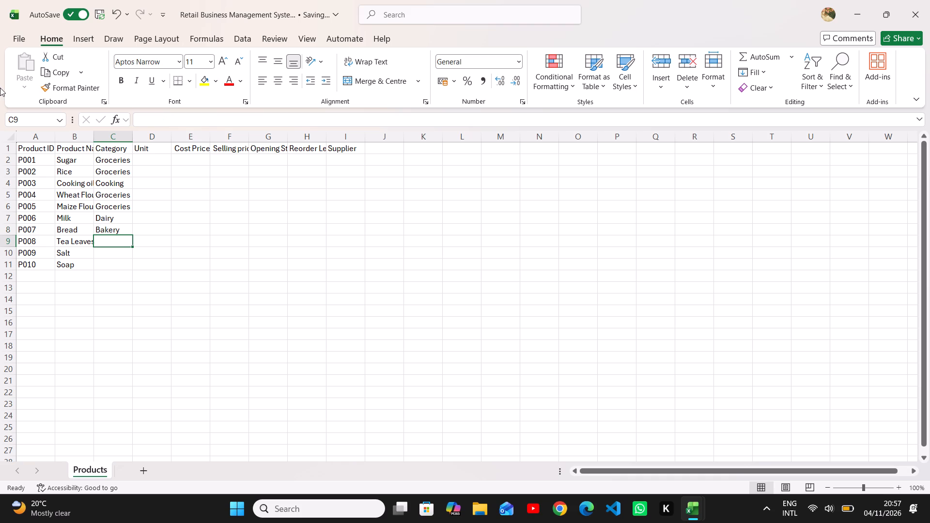
Enter "Beverages" as the category for Tea Leaves in cell C9.
key("b")
key("e")
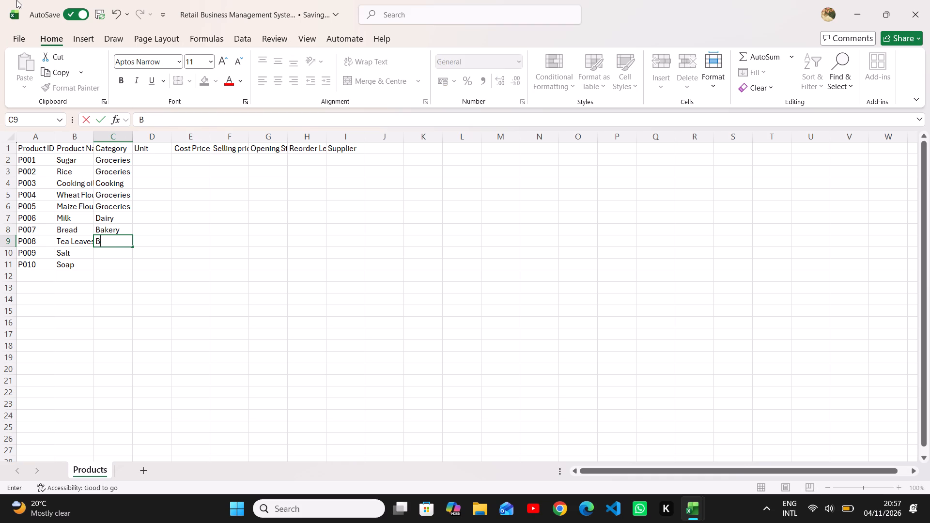
key("e")
scroll(0, 49, "left", 1)
key("v")
key("a")
type("ra")
key("BackSpace")
key("BackSpace")
key("BackSpace")
type("erages")
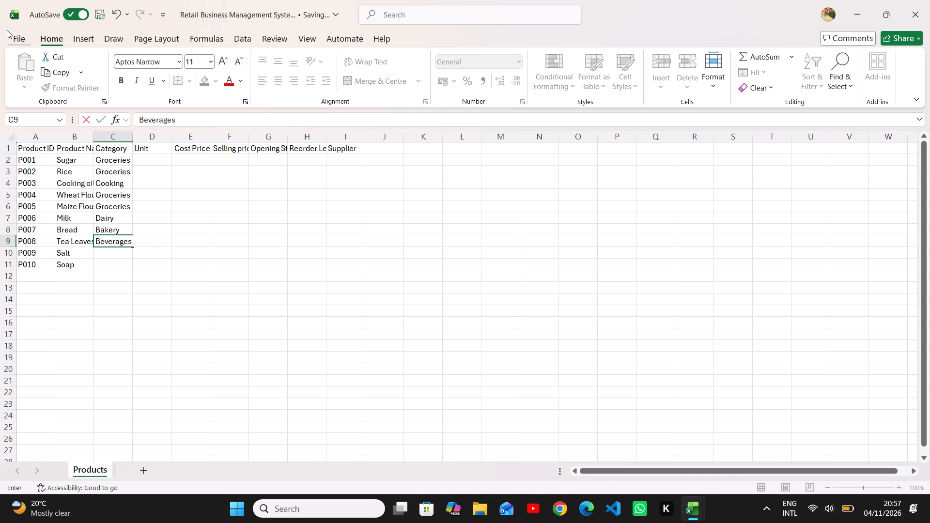
key("Down")
Complete the categories with "Groceries" for Salt in cell C10 and "Household" for Soap in cell C11.
key("g")
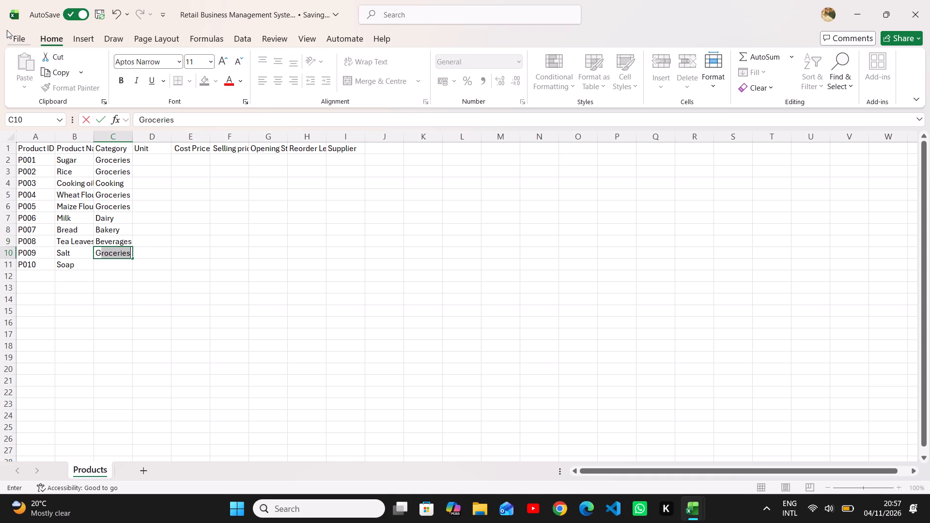
left_click(123, 265)
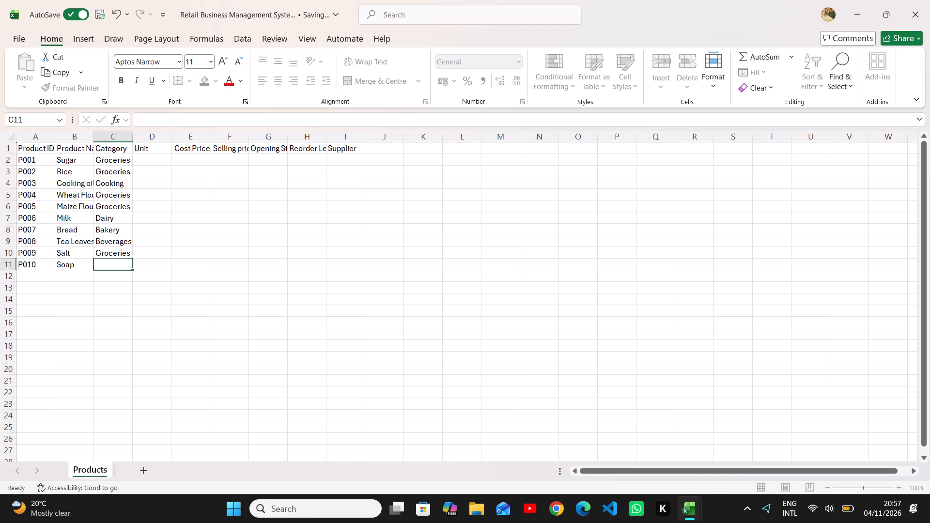
type("ouse")
type("hold")
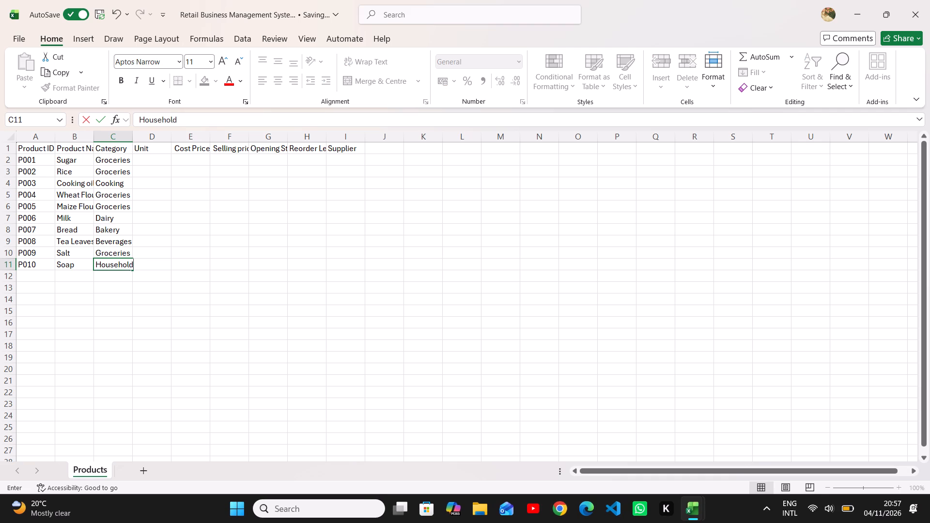
Enter the units in cells D2 to D4: "Kg" for Sugar and Rice, and "Litre" for Cooking oil.
left_click(154, 155)
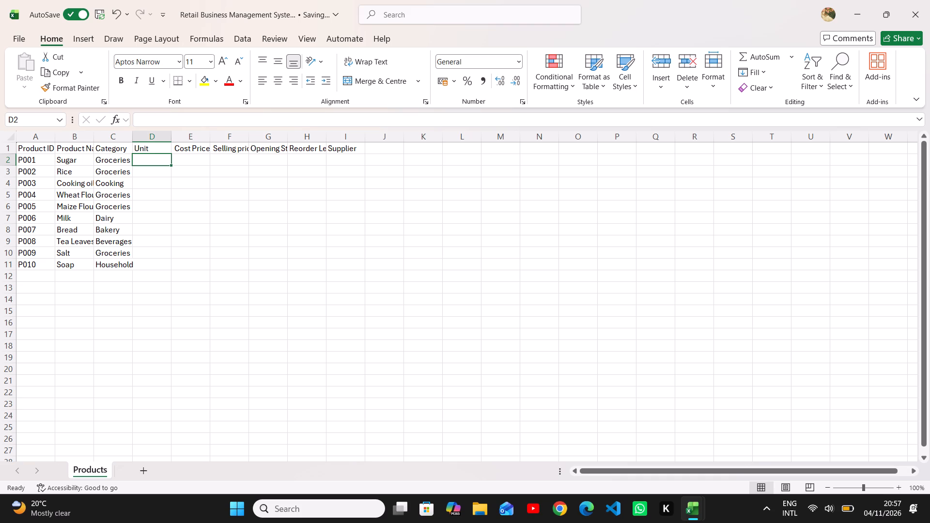
key("g")
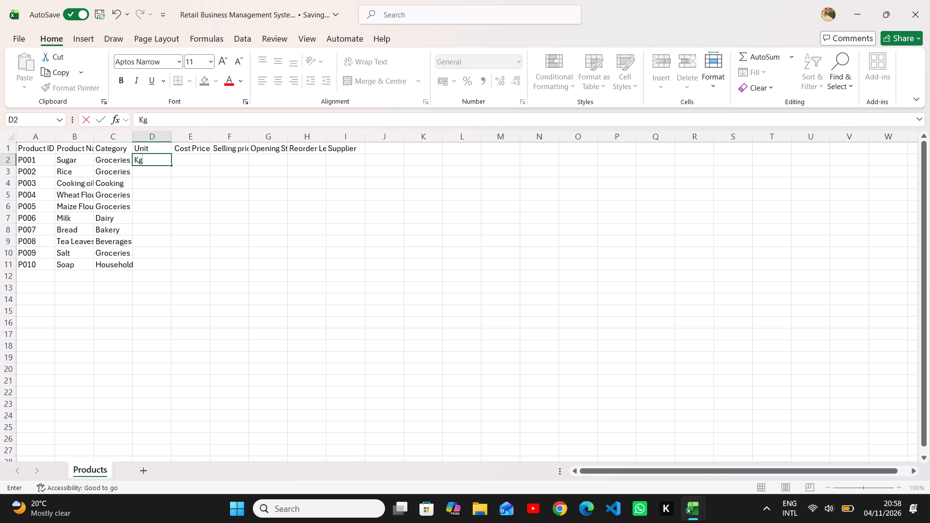
key("Right")
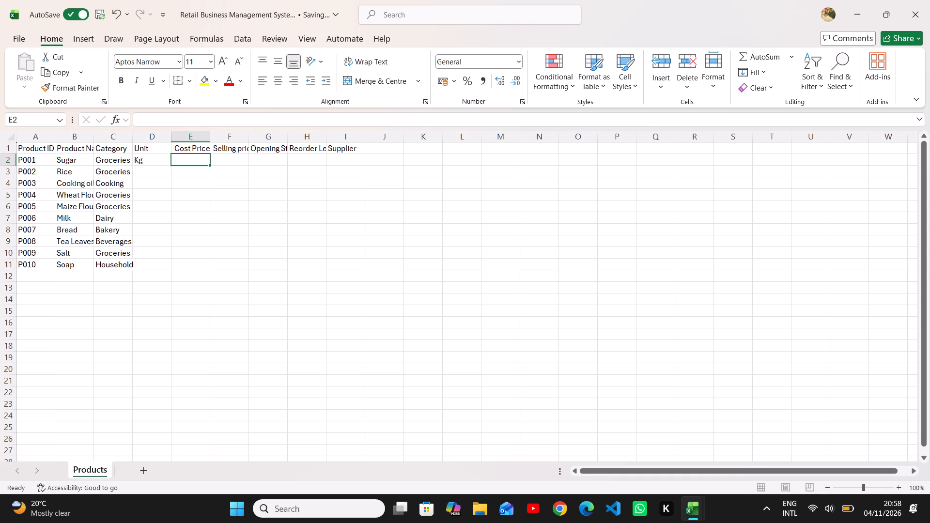
key("Left")
key("Down")
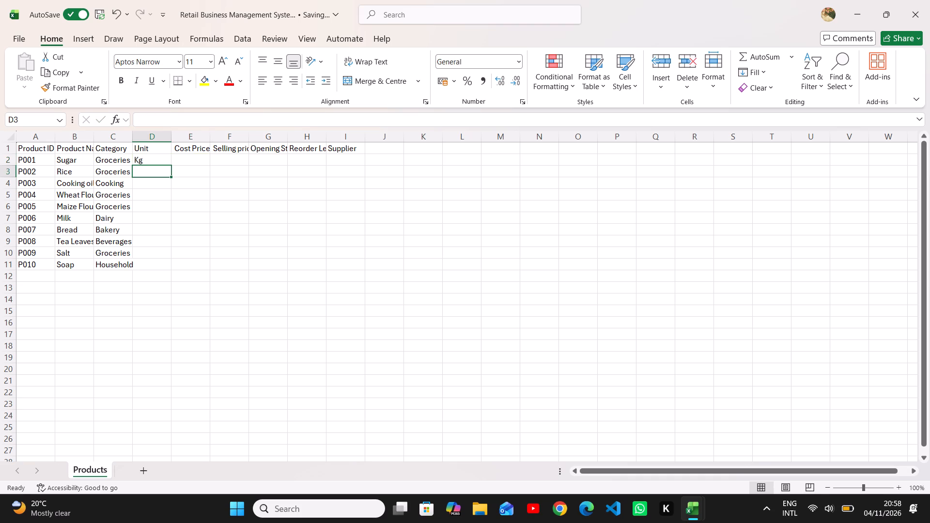
left_click(154, 187)
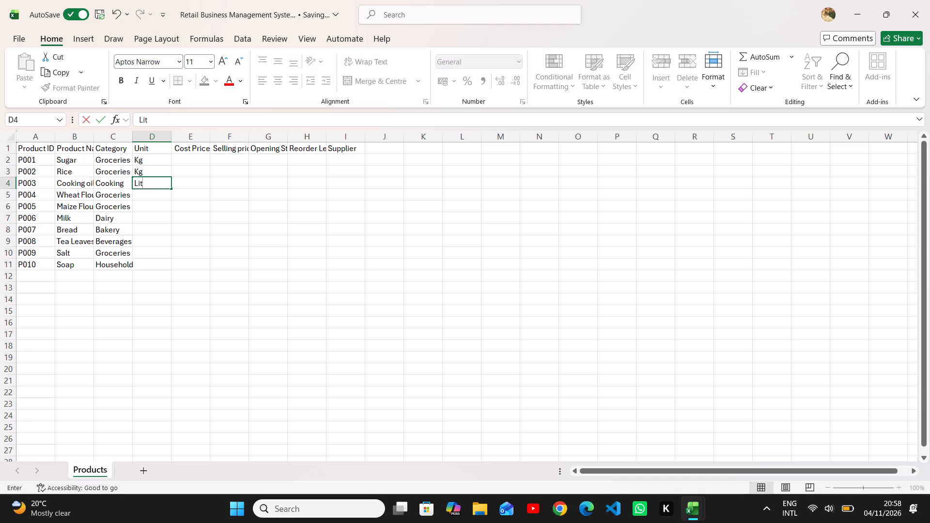
type("re")
key("Down")
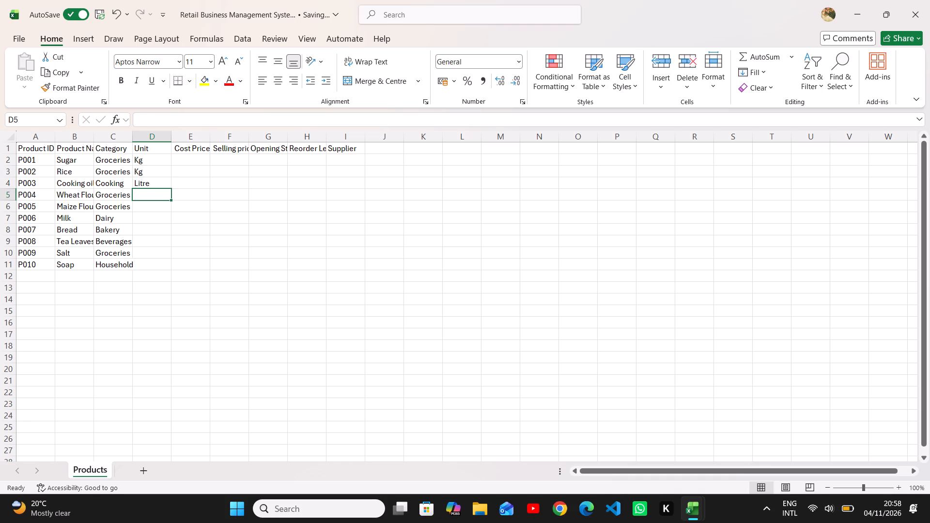
Enter the units in cells D5 to D7: "Kg" for Wheat Flour and Maize Flour, and "Litre" for Milk.
key("k")
key("Down")
key("k")
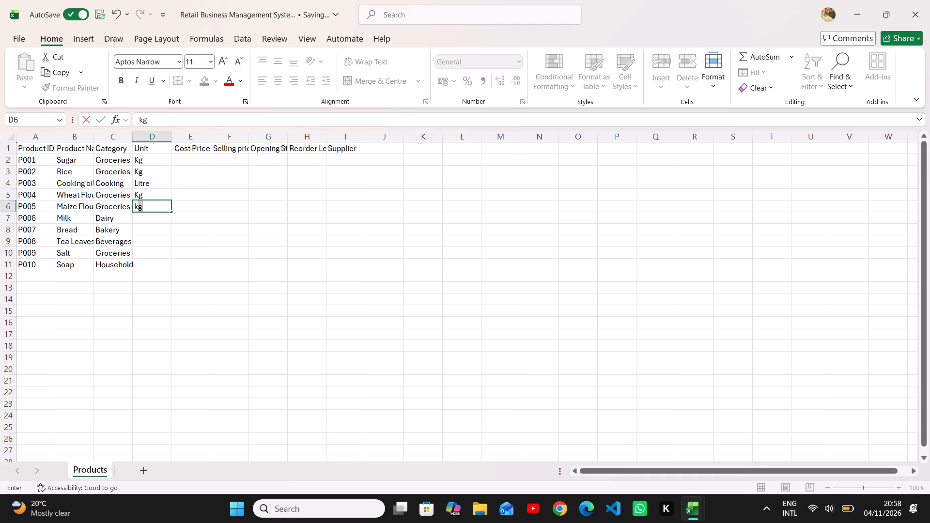
key("Down")
key("l")
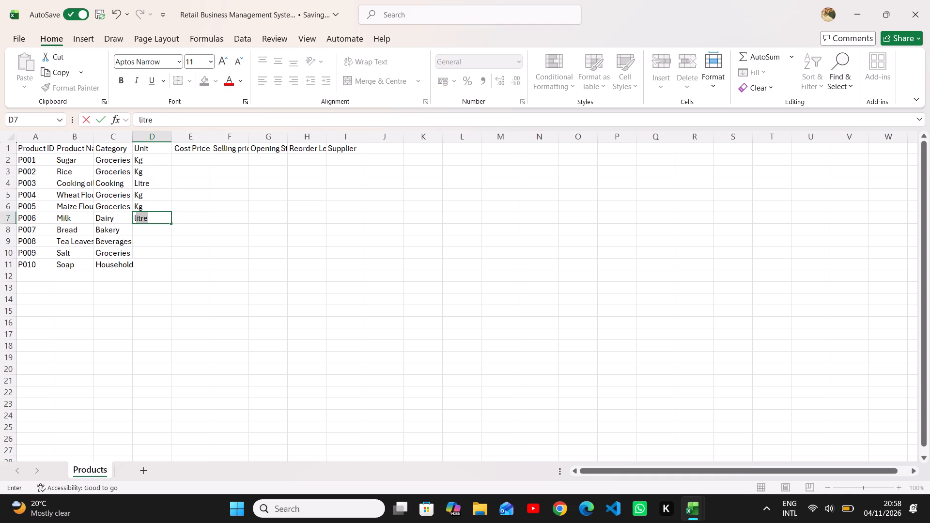
key("BackSpace")
key("l")
key("Down")
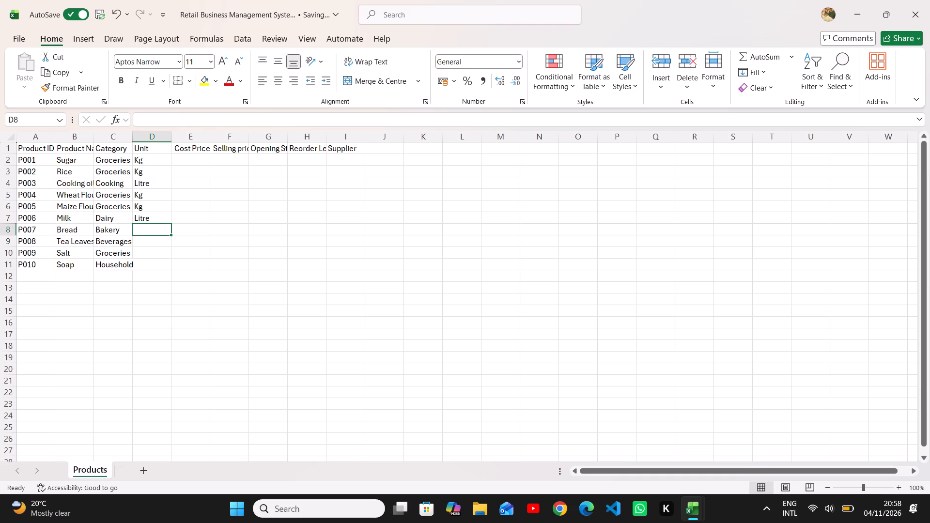
Complete the units in cells D8 to D11: "Loaf" for Bread, "Pack" for Tea Leaves, "Kg" for Salt and "Bar" for Soap.
type("oaf")
key("Down")
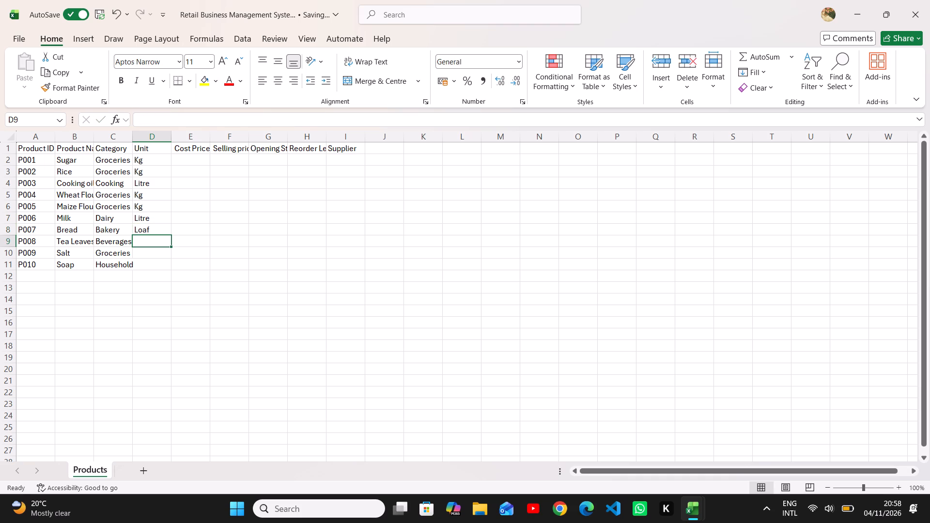
type("ack")
key("Down")
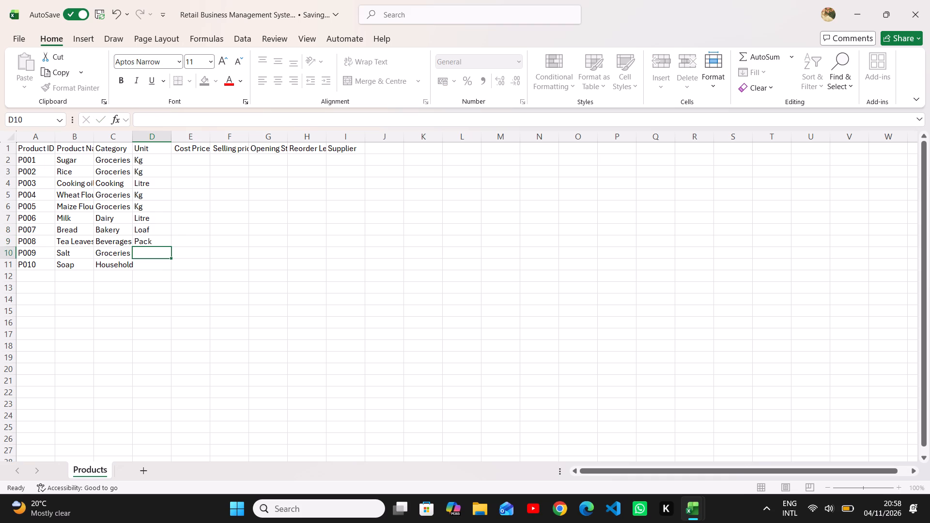
key("k")
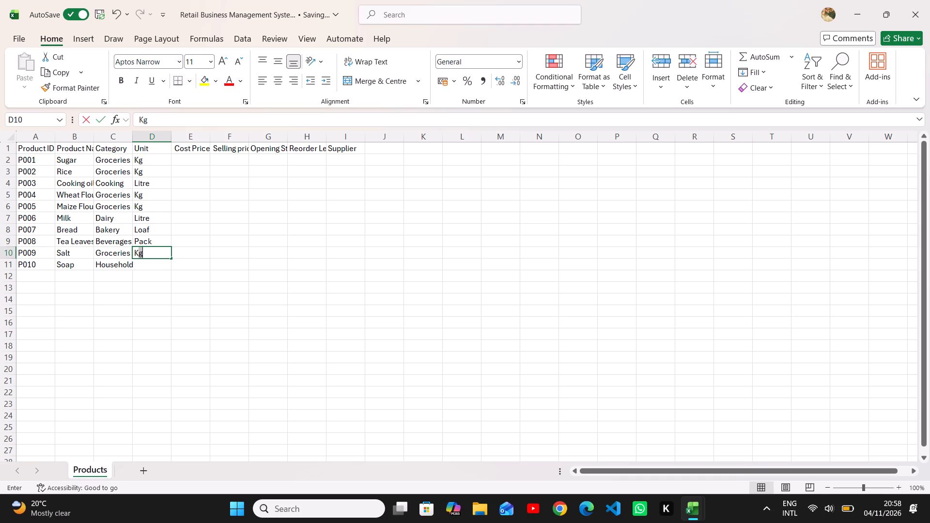
key("Down")
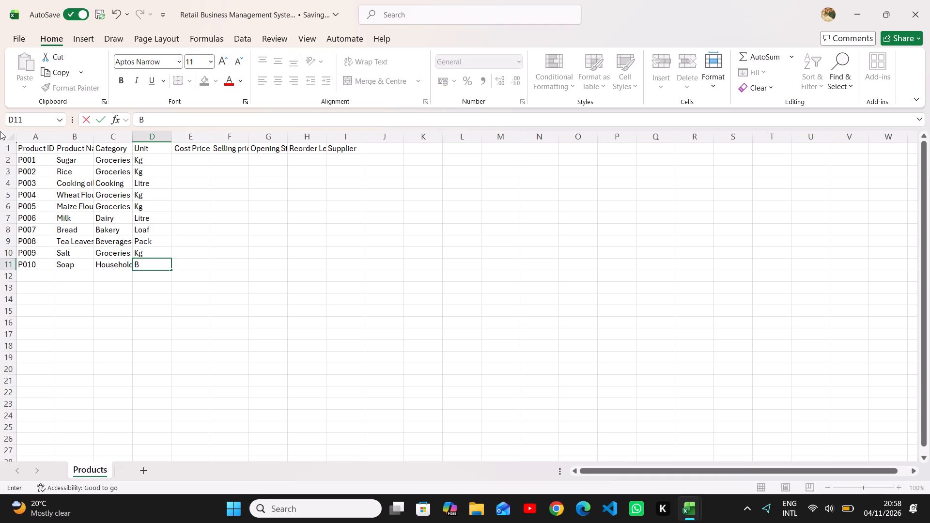
key("r")
key("BackSpace")
type("ar")
Enter the cost prices in cells E2 to E5: 140 for Sugar, 150 for Rice, 250 for Cooking oil and 120 for Wheat Flour.
left_click(183, 164)
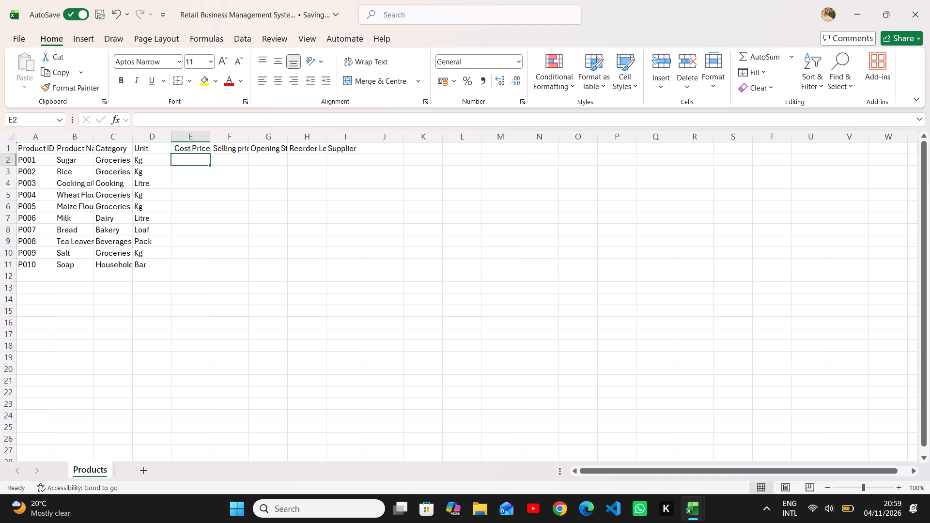
type("14")
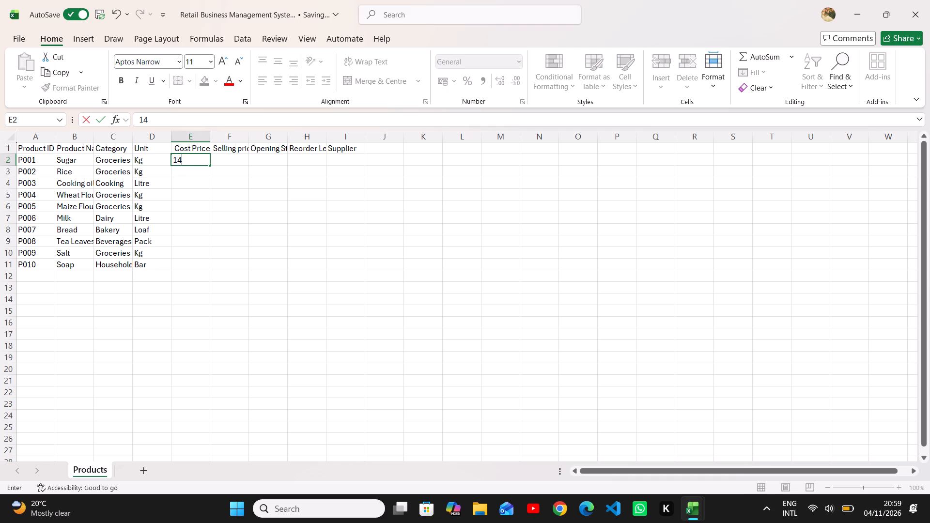
key("0")
key("BackSpace")
key("0")
key("Return")
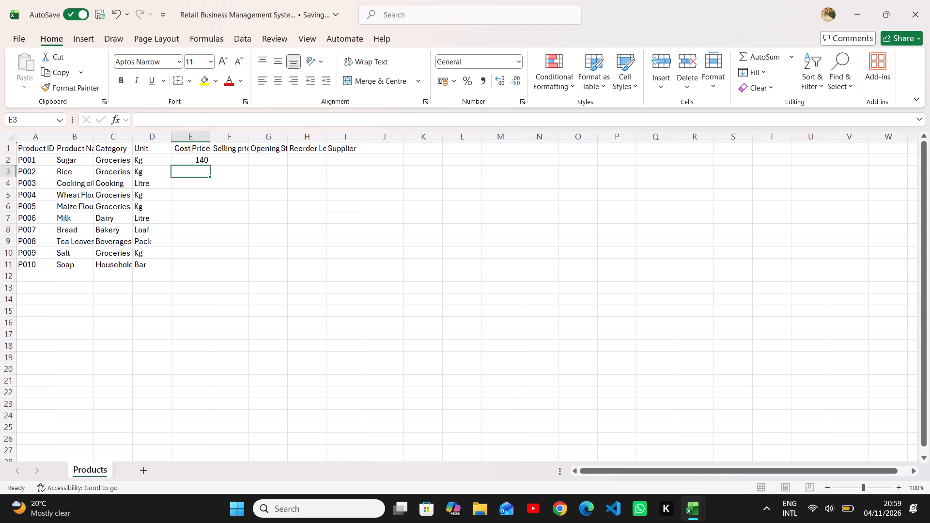
type("15")
key("0")
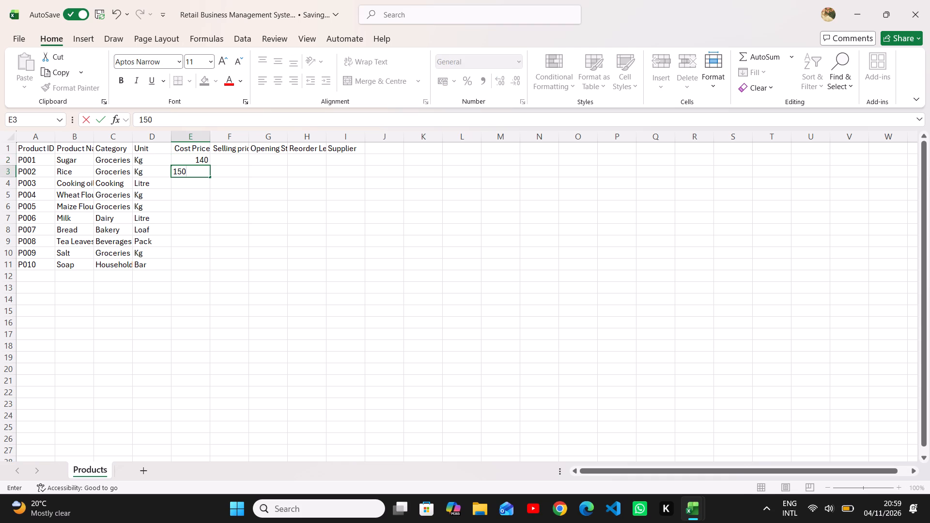
key("Return")
type("250")
key("Return")
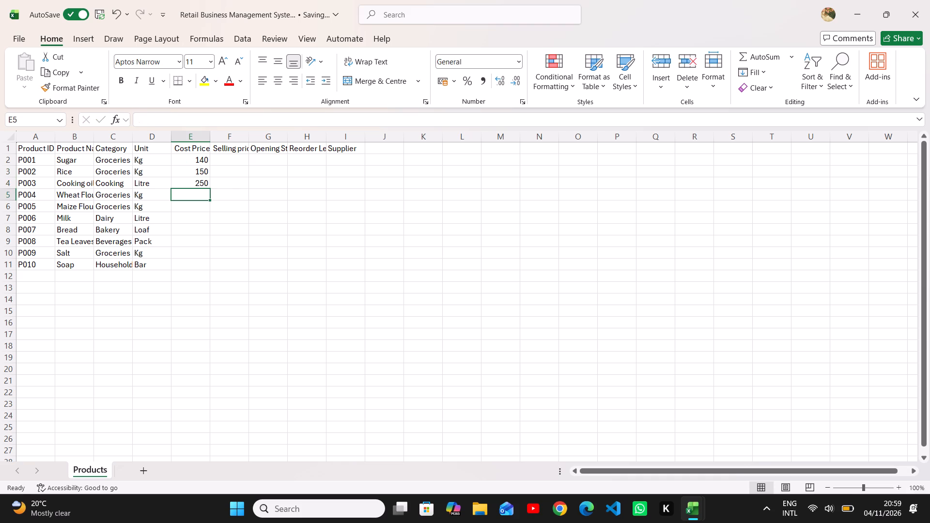
type("120")
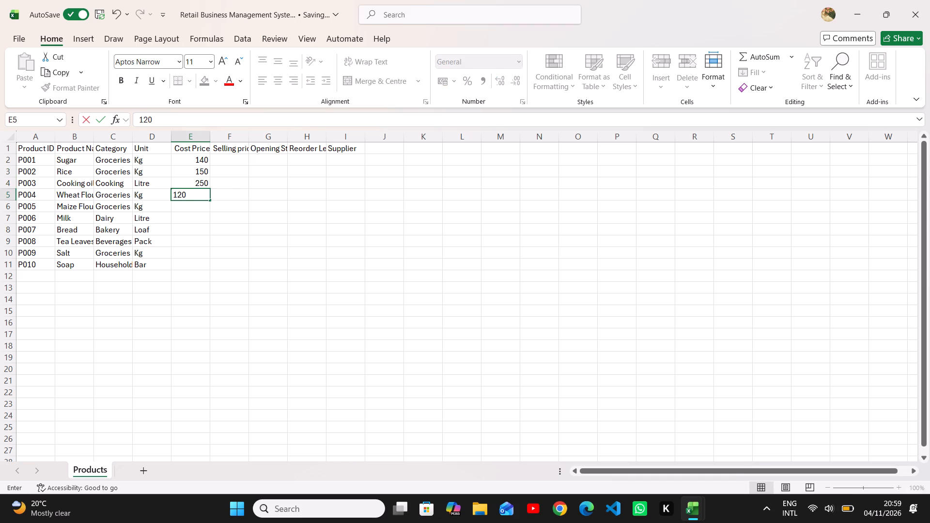
key("Return")
Enter the cost prices 110, 55, 50, 90, 25 and 40 for Maize Flour through Soap in cells E6 to E11.
type("110")
key("Return")
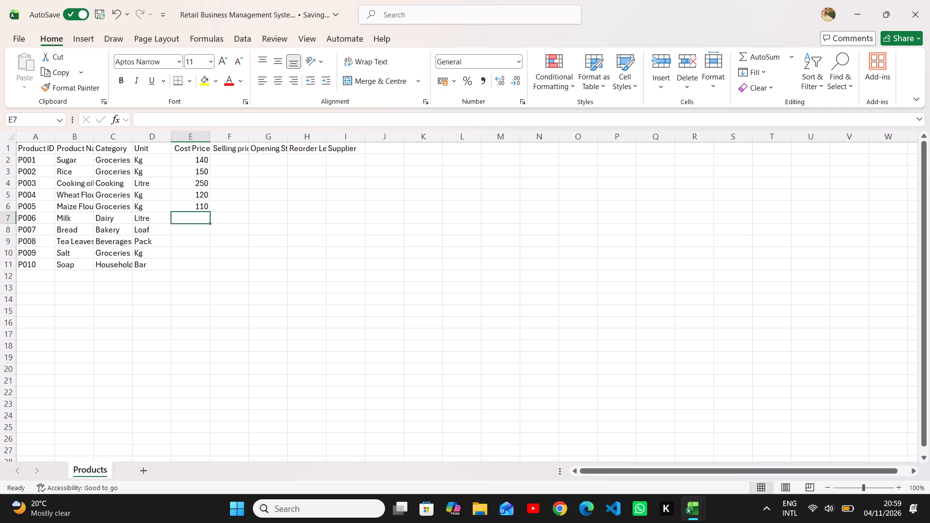
type("55")
key("Return")
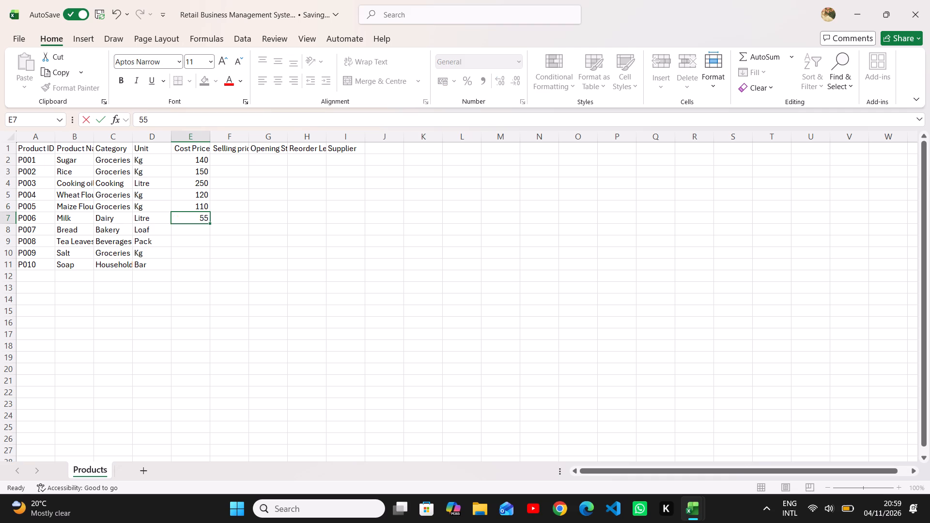
type("50")
key("Return")
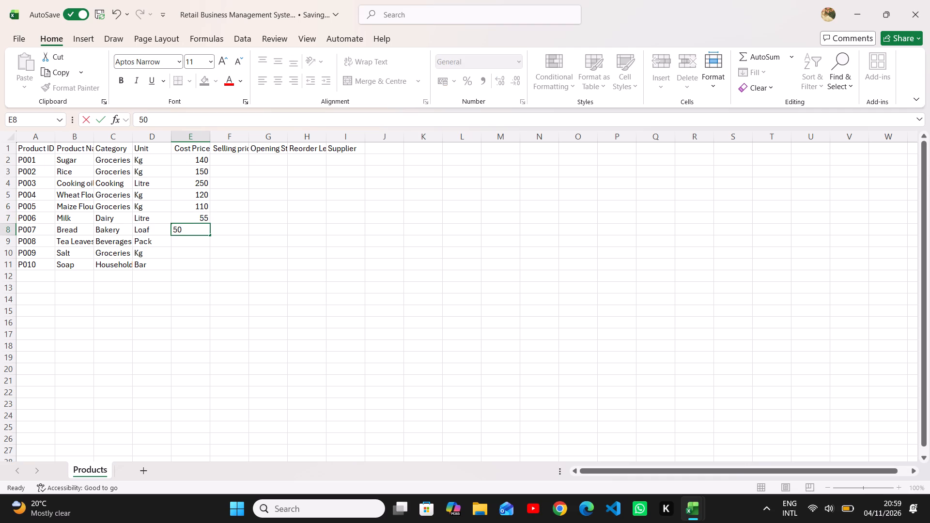
type("90")
key("Return")
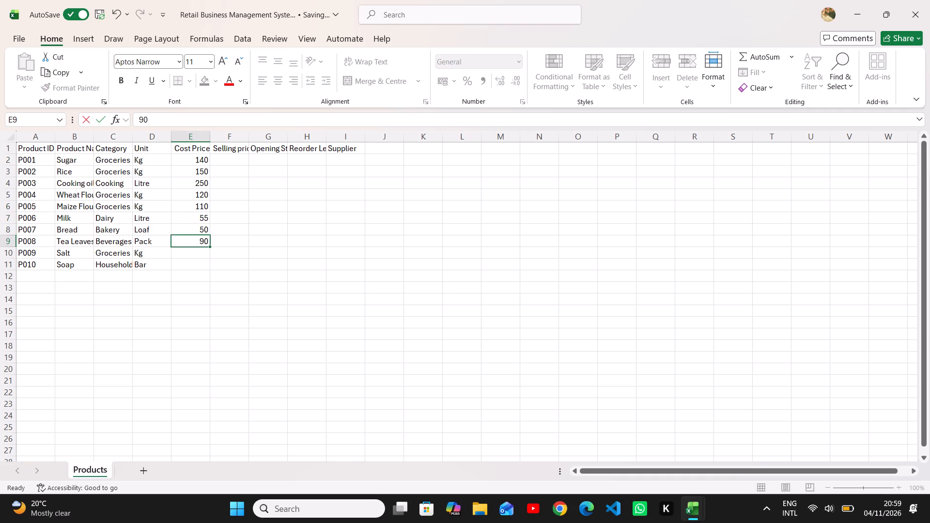
type("25")
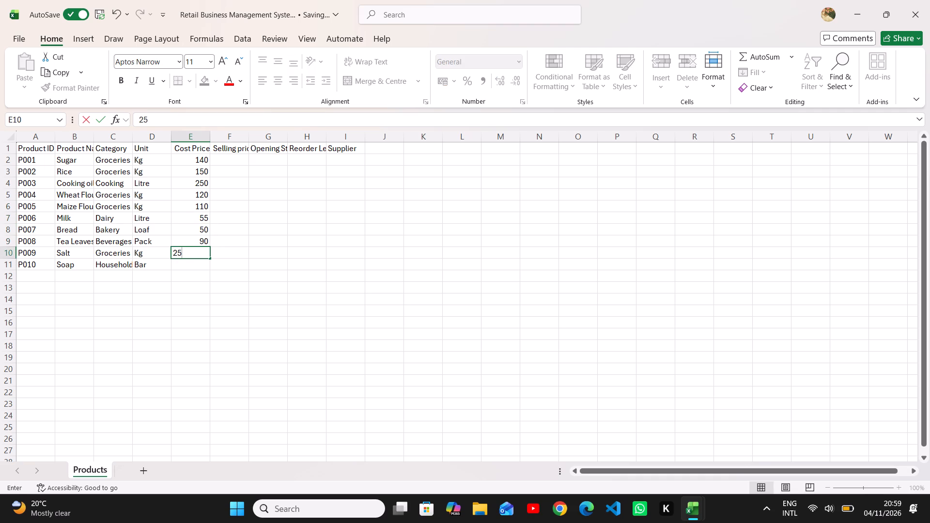
key("Return")
type("40")
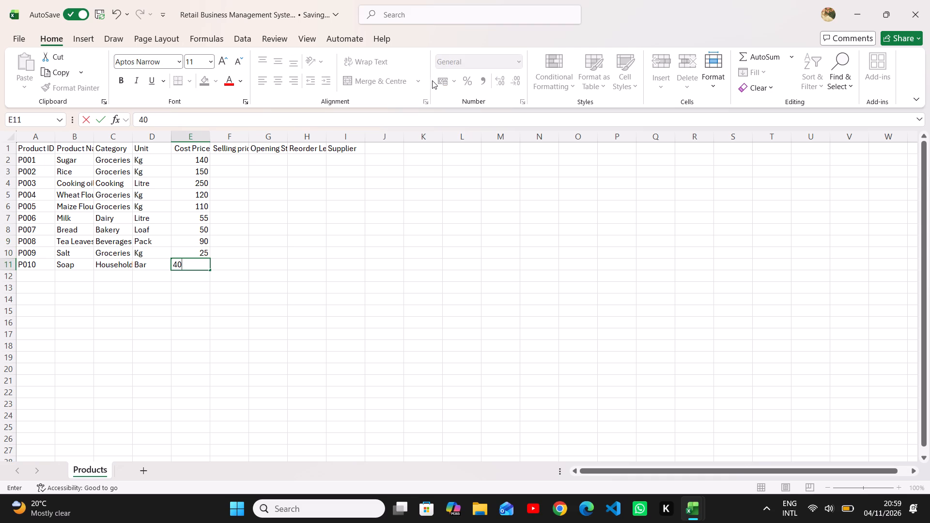
Enter the selling prices in cells F2 to F5: 160 for Sugar, 180 for Rice, 290 for Cooking oil and 140 for Wheat Flour.
left_click(226, 157)
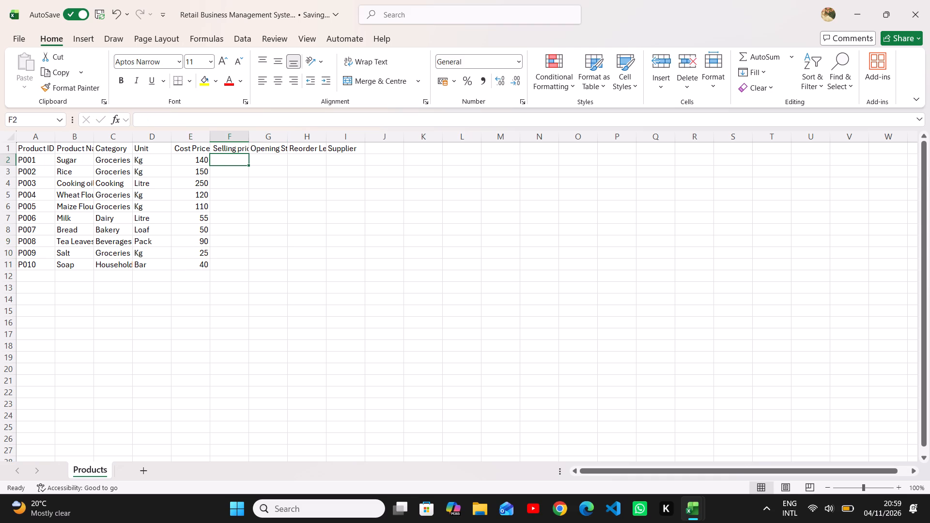
type("160")
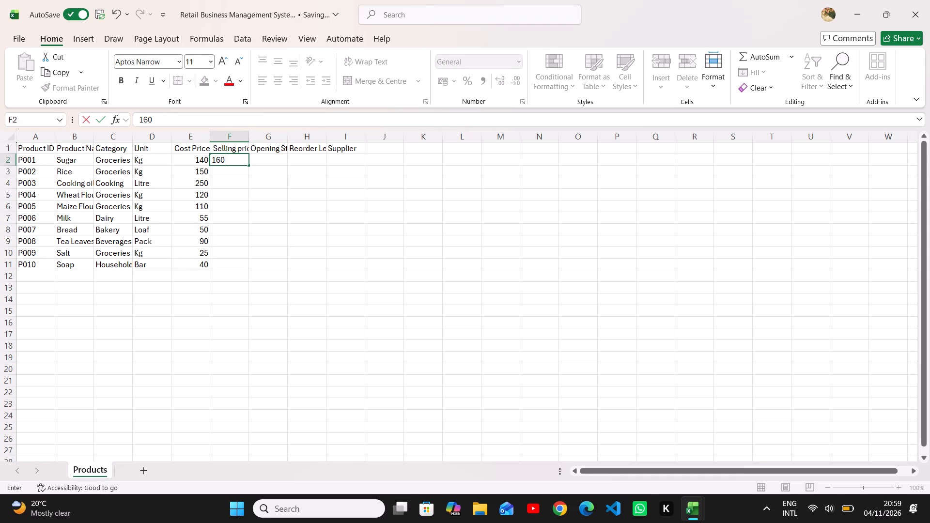
key("Return")
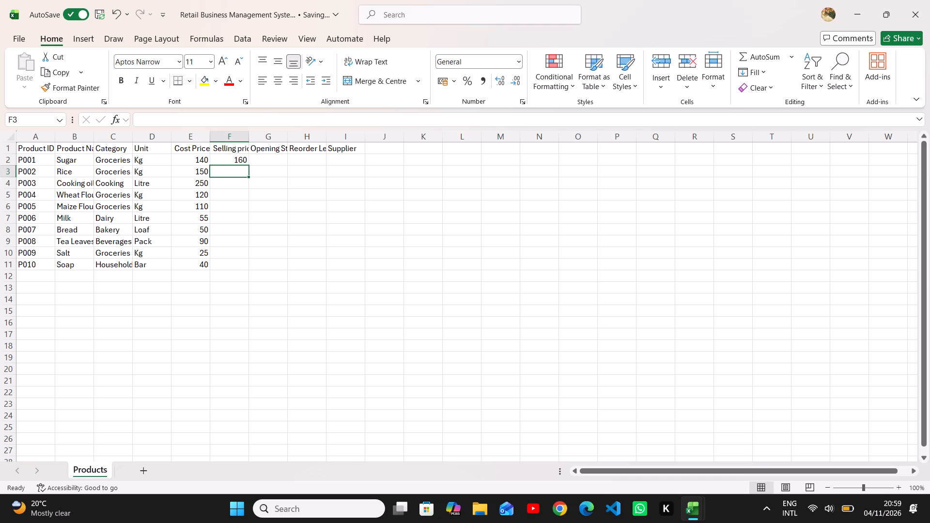
key("1")
type("80")
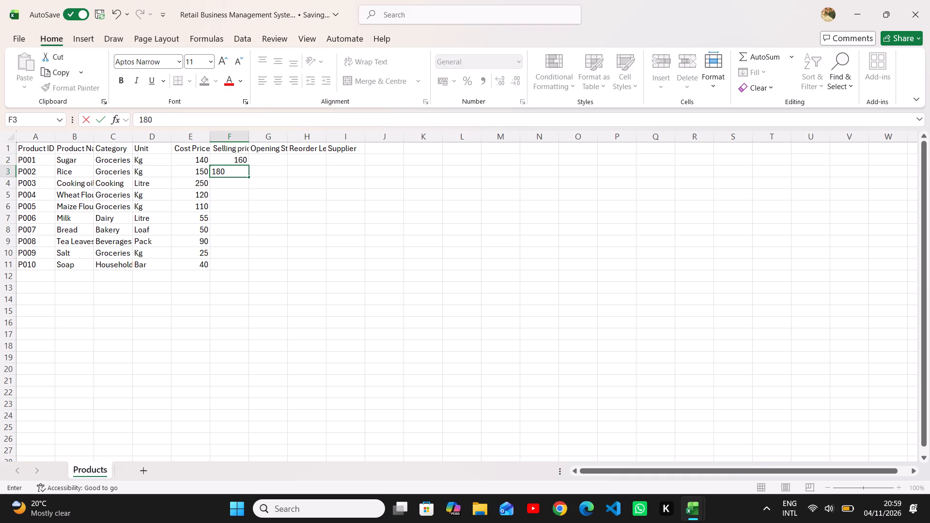
key("Return")
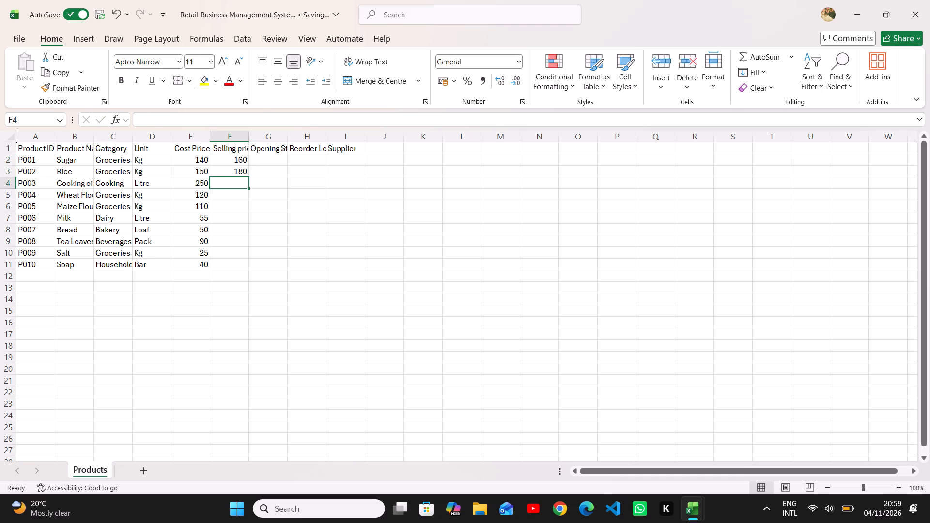
key("2")
type("90")
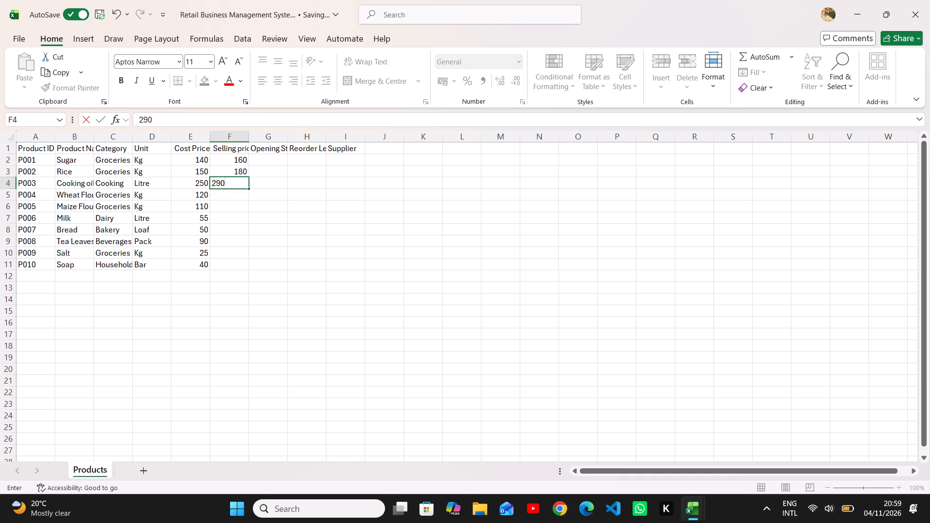
key("Return")
type("140")
key("Return")
Enter the selling prices 130, 65, 60, 110, 35 and 55 for Maize Flour through Soap in cells F6 to F11.
type("130")
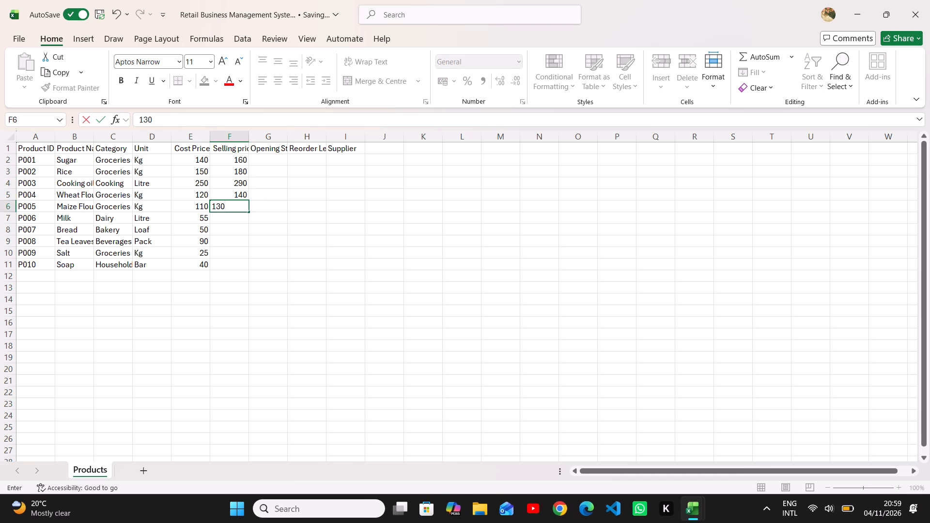
key("Return")
type("65")
key("Return")
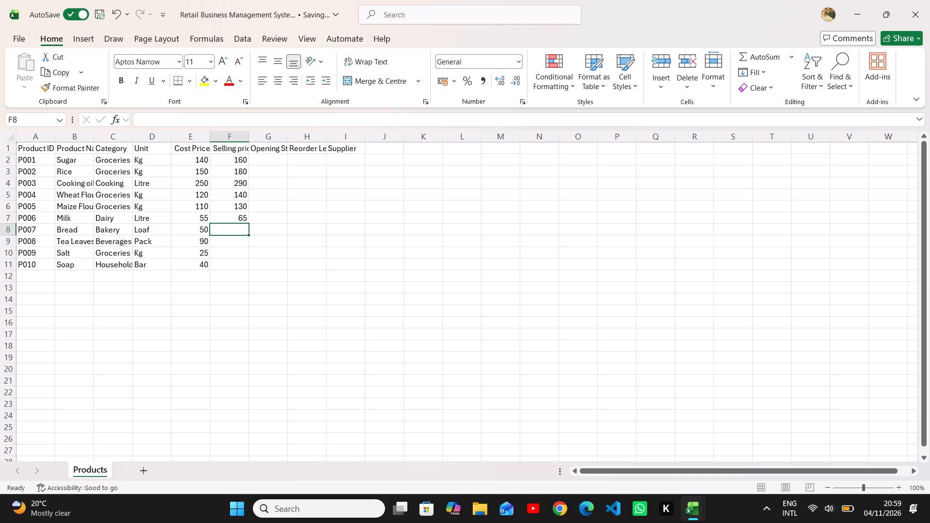
key("6")
key("0")
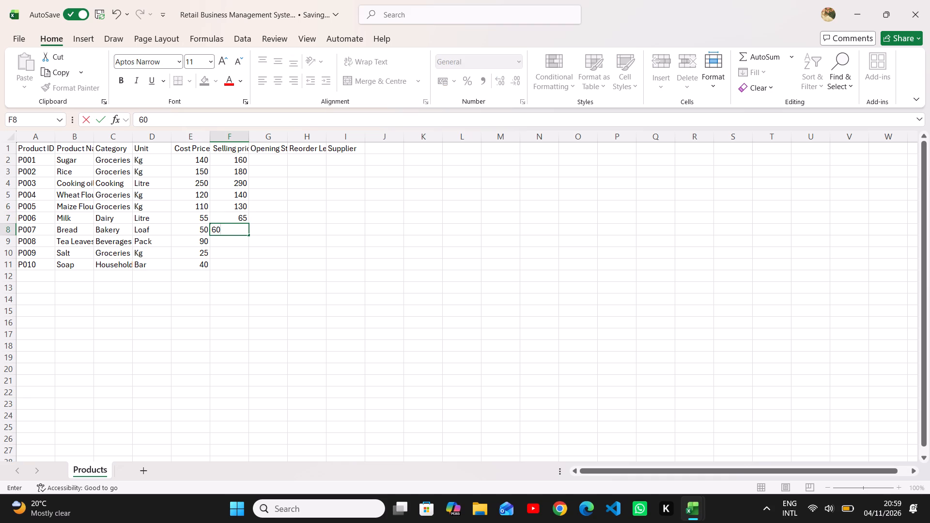
key("Return")
type("110")
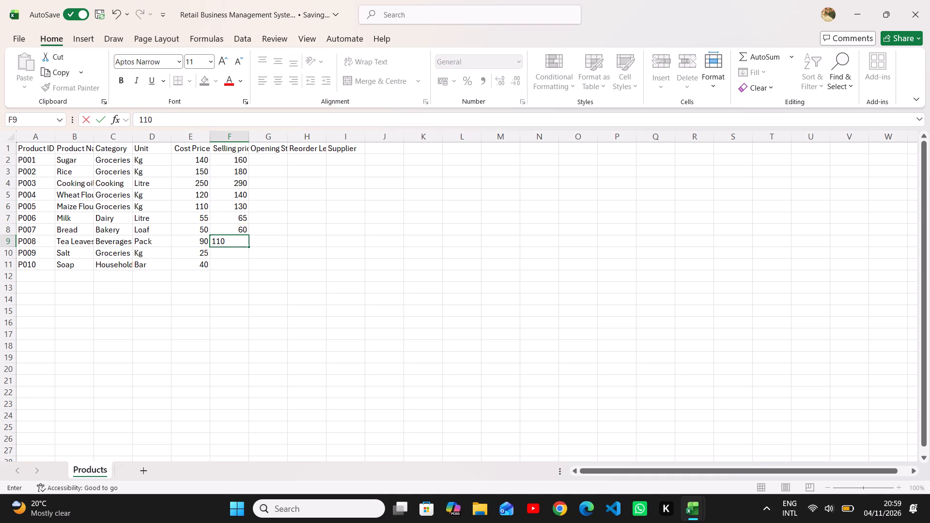
key("Return")
type("36")
key("BackSpace")
key("5")
key("Return")
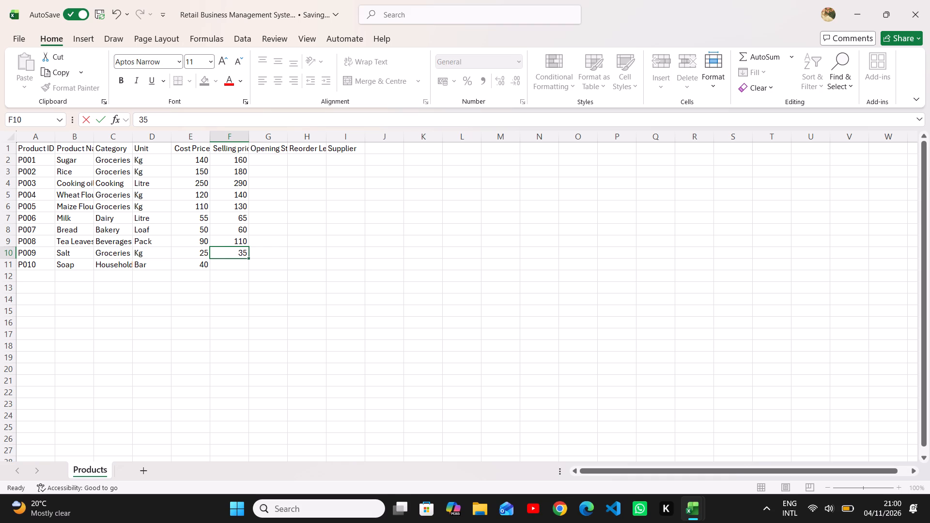
type("55")
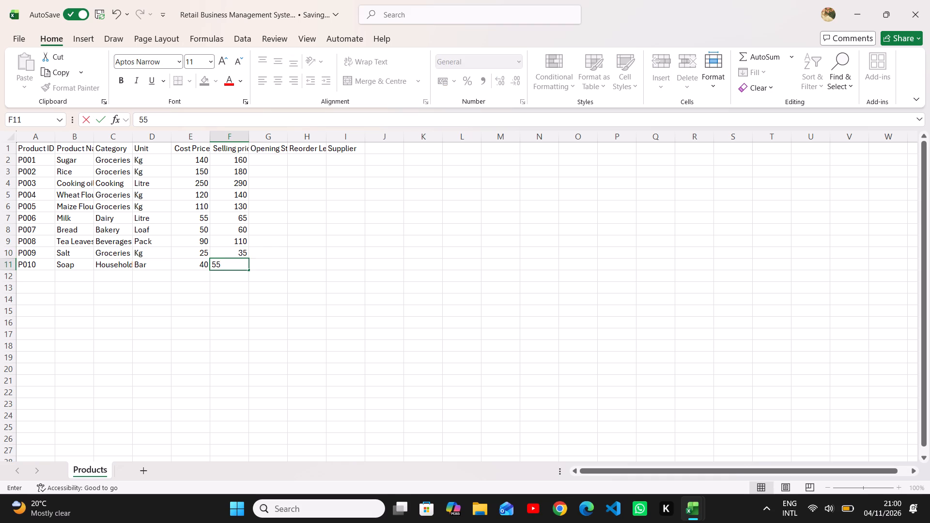
Enter the opening stock in cells G2 to G4: 100 for Sugar, 80 for Rice and 60 for Cooking oil.
left_click(280, 158)
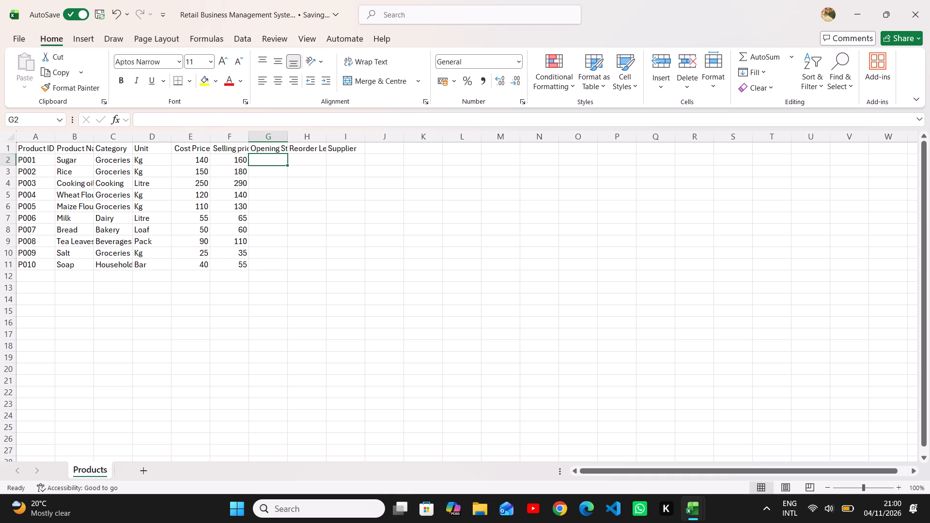
type("100")
key("Return")
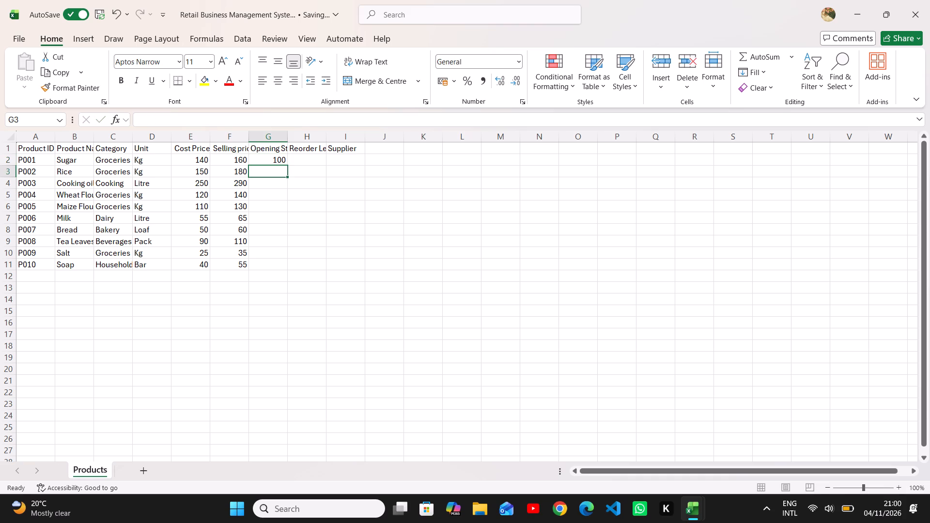
type("80")
key("Return")
key("6")
left_click_drag(32, 464, 42, 497)
key("0")
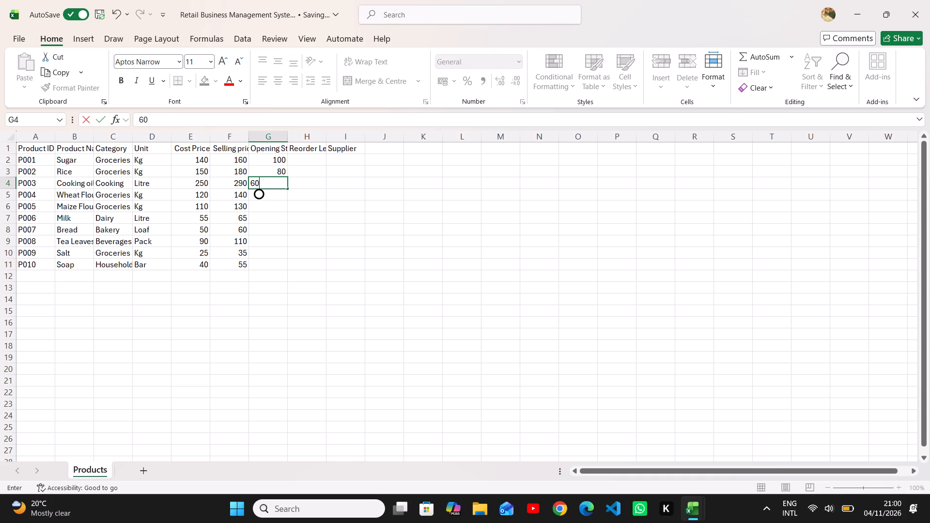
key("Return")
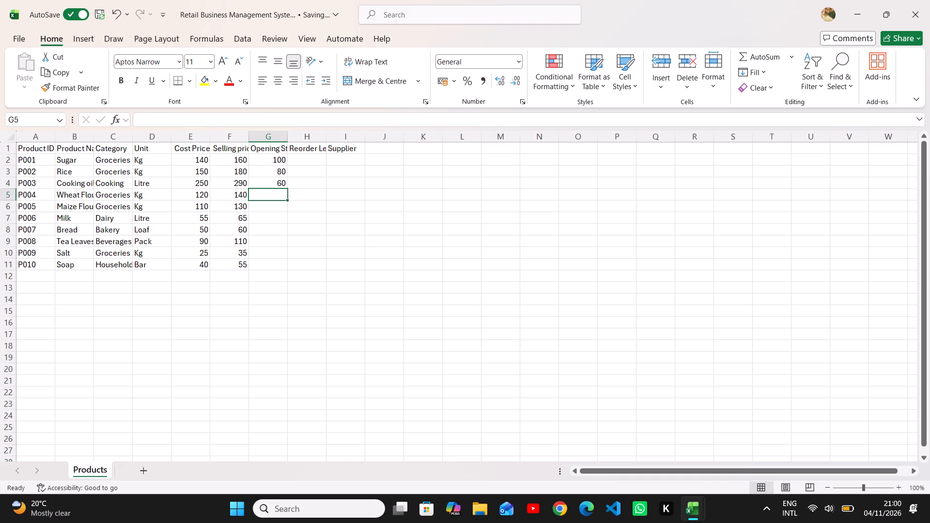
Enter the opening stock in cells G5 to G7: 90 for Wheat Flour, 100 for Maize Flour and 70 for Milk.
type("90")
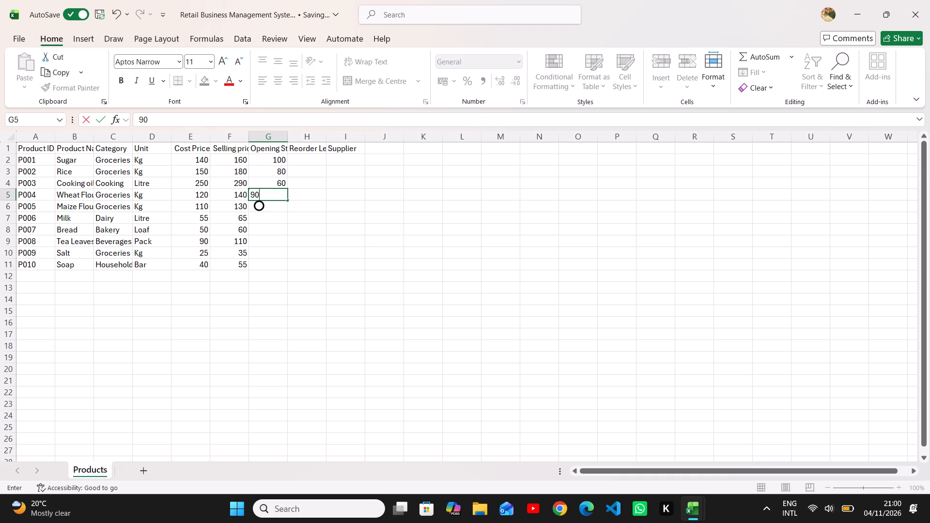
key("Return")
type("100")
key("Return")
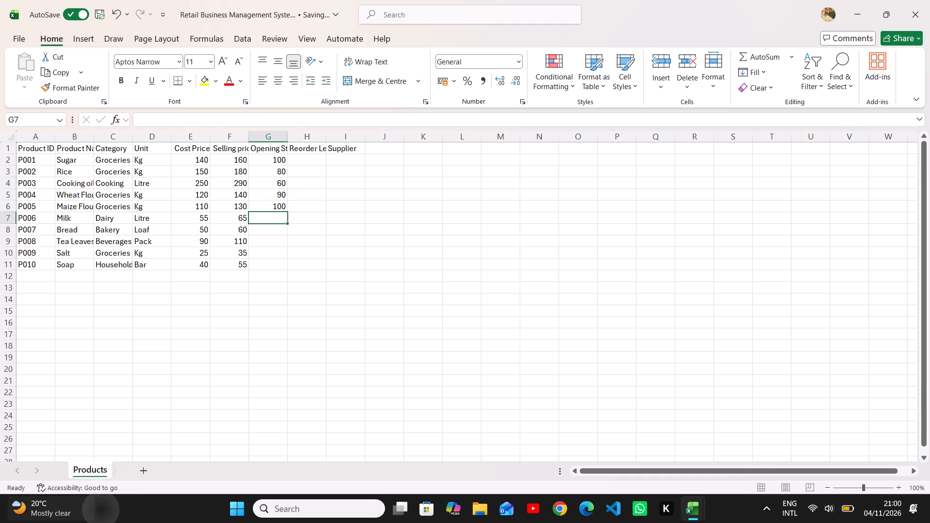
key("7")
key("0")
key("Return")
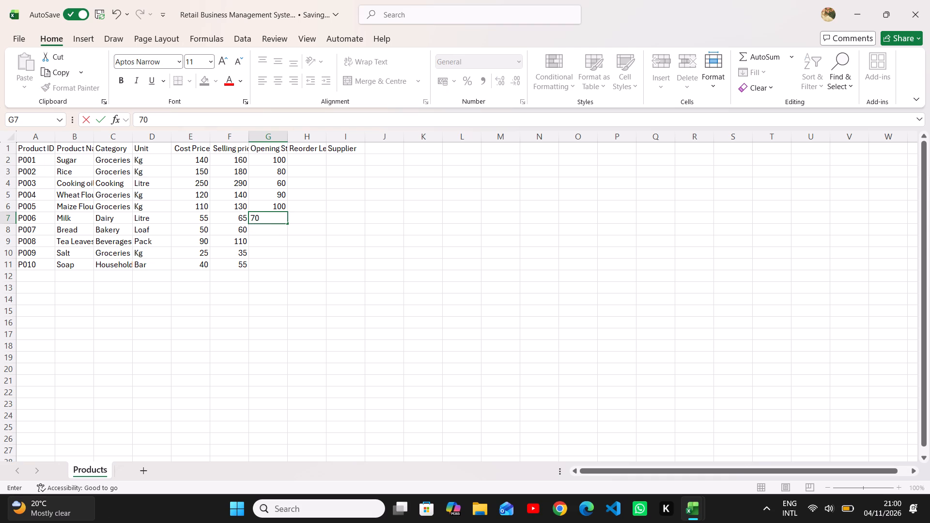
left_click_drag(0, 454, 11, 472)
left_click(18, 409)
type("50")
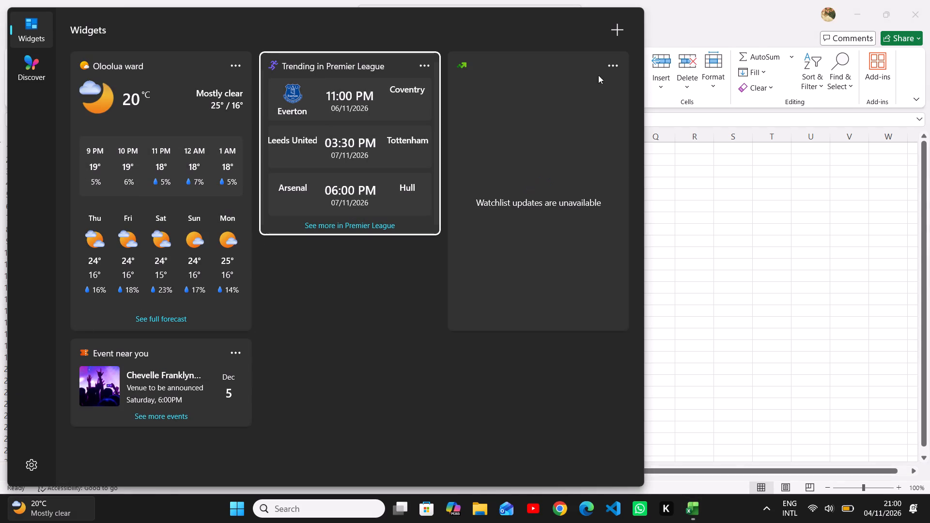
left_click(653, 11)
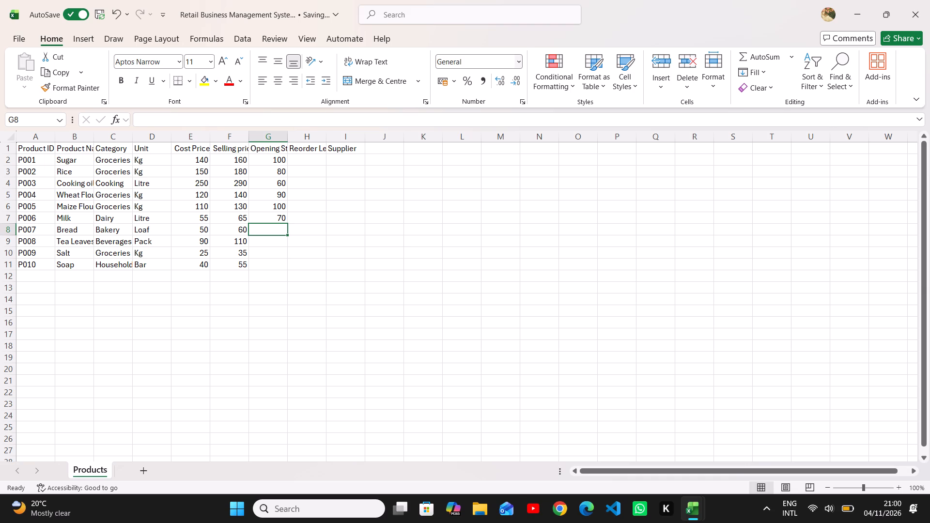
Enter the opening stock in cells G8 to G11: 50 for Bread, 45 for Tea Leaves, 80 for Salt and 100 for Soap.
key("5")
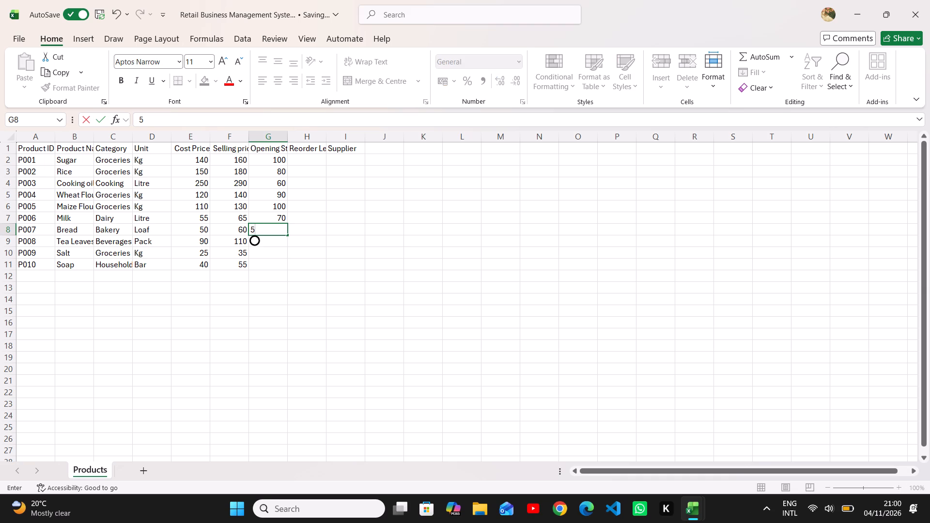
key("0")
key("Return")
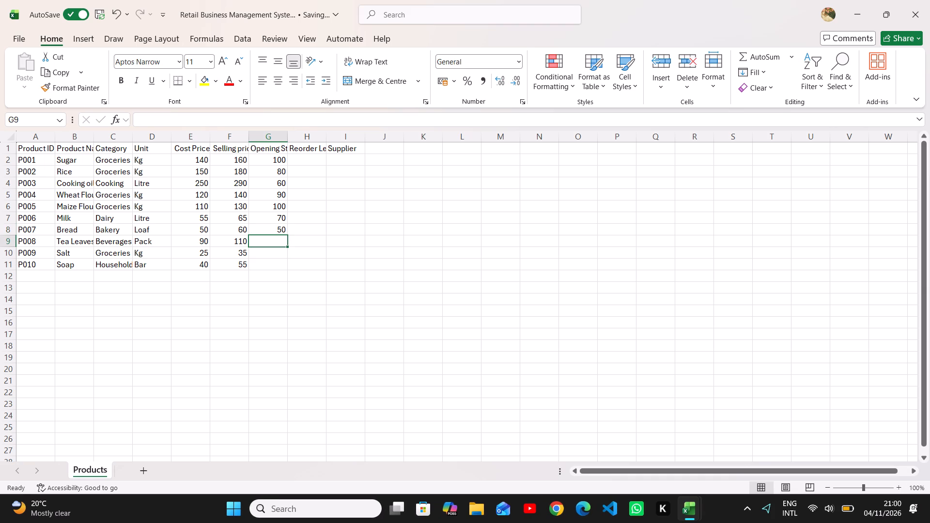
type("45")
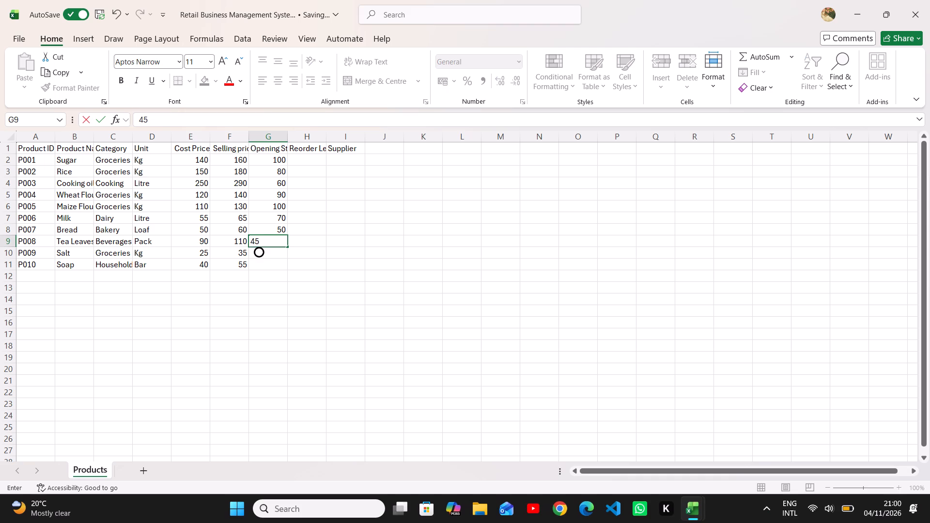
key("Return")
key("8")
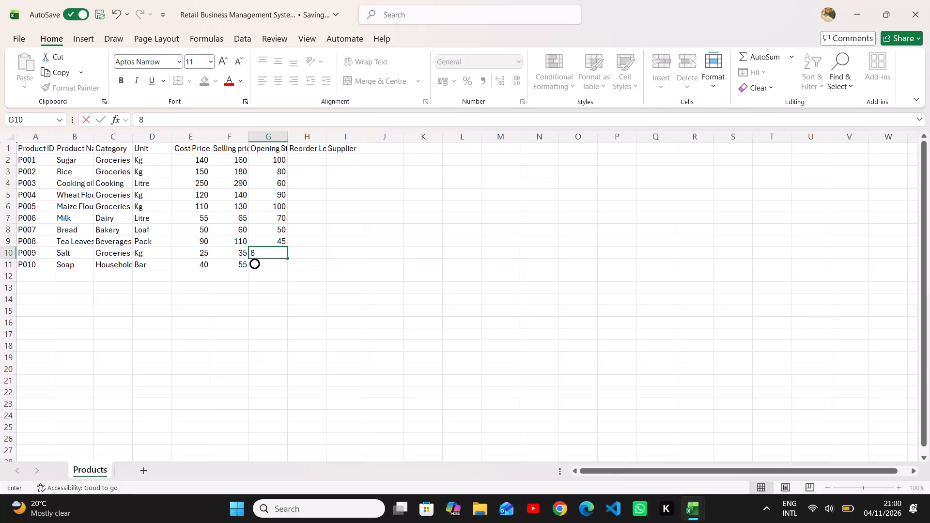
key("0")
key("Return")
type("100")
key("Return")
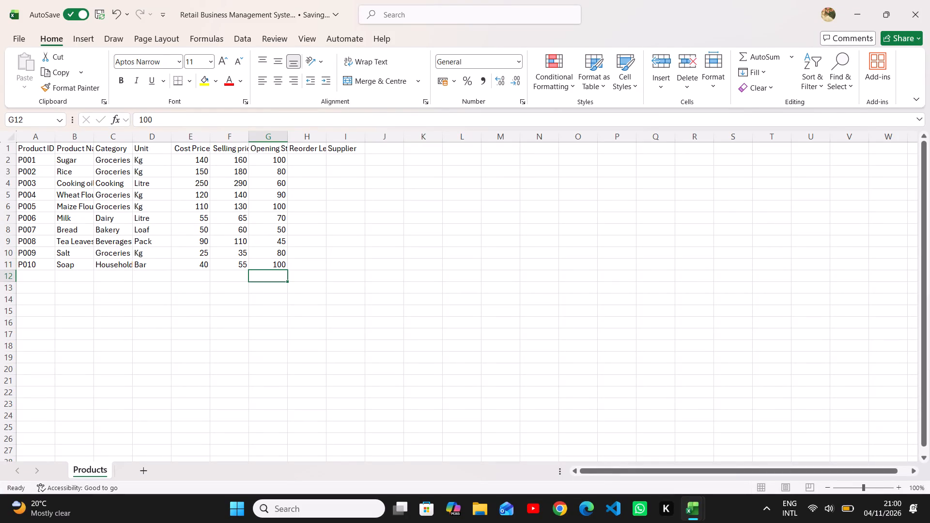
Enter the reorder levels 20, 15, 10, 20 and 25 for Sugar through Maize Flour in cells H2 to H6.
left_click(329, 159)
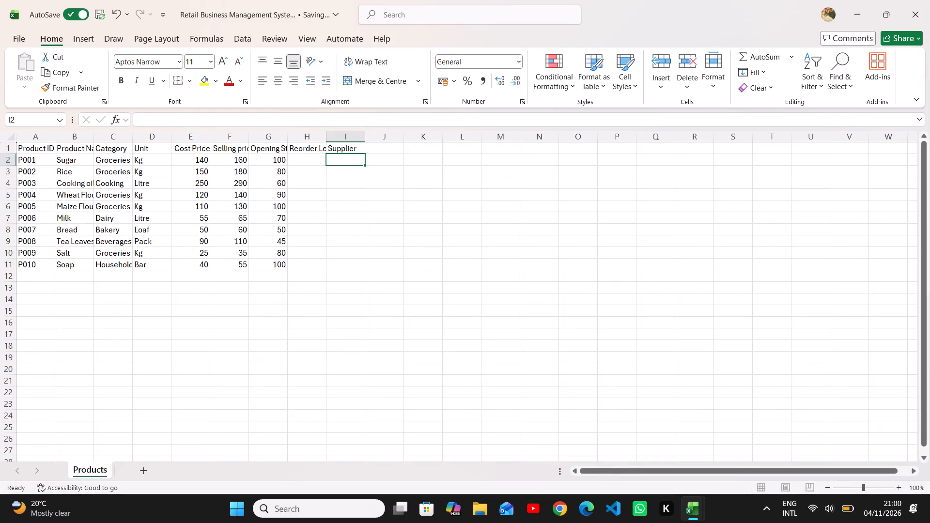
left_click(320, 158)
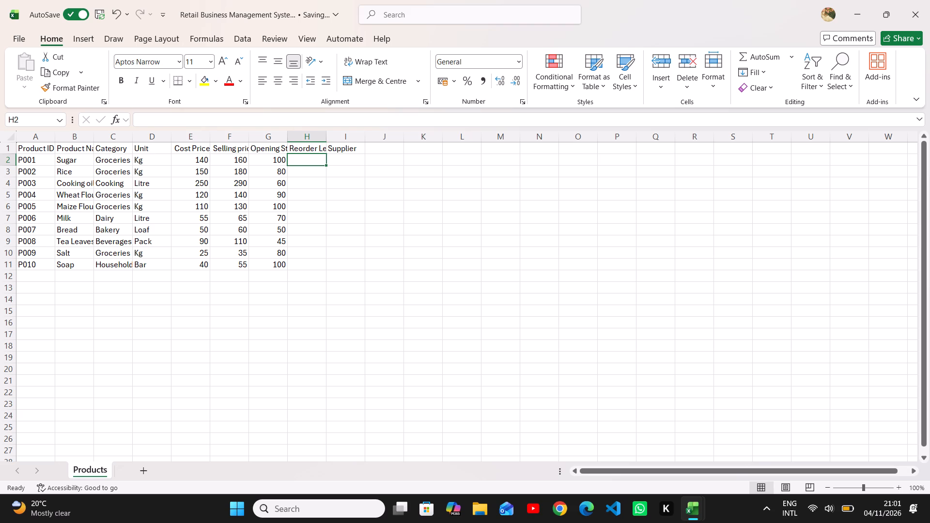
type("20")
key("Return")
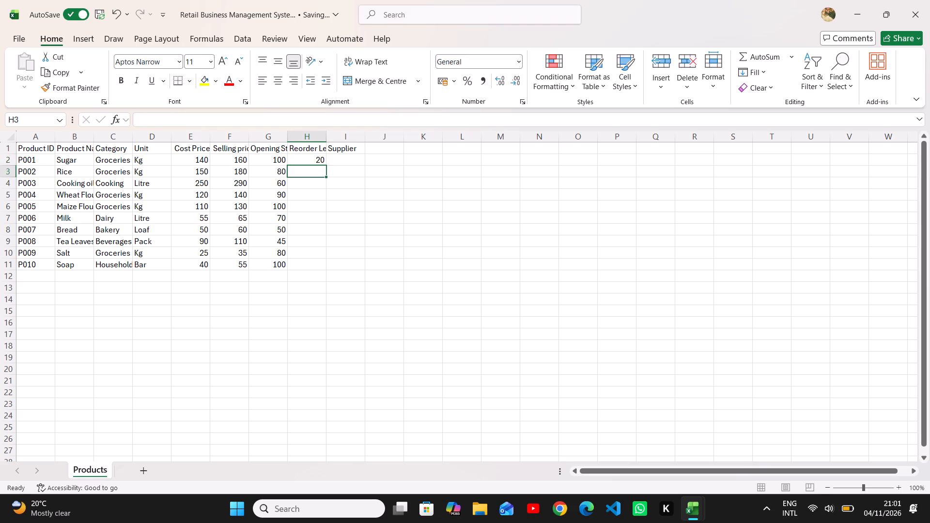
type("15")
key("Return")
type("10")
key("Return")
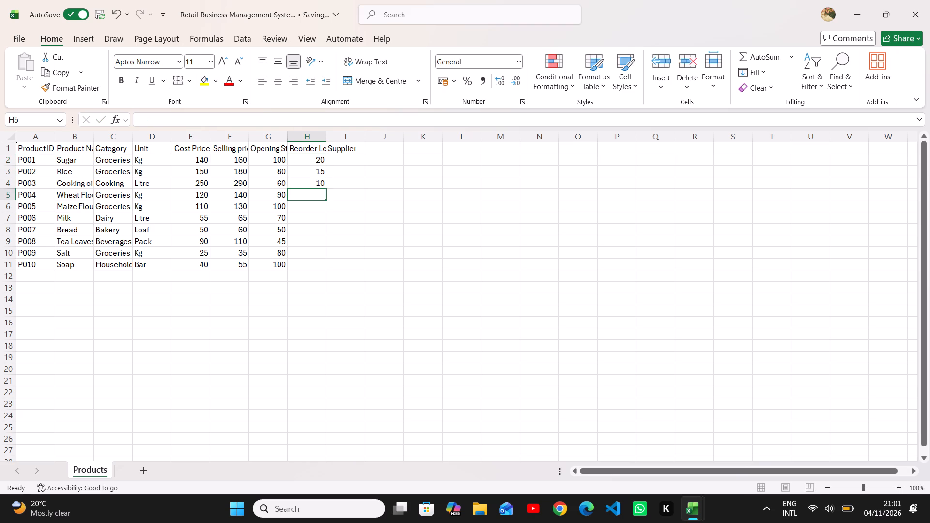
type("20")
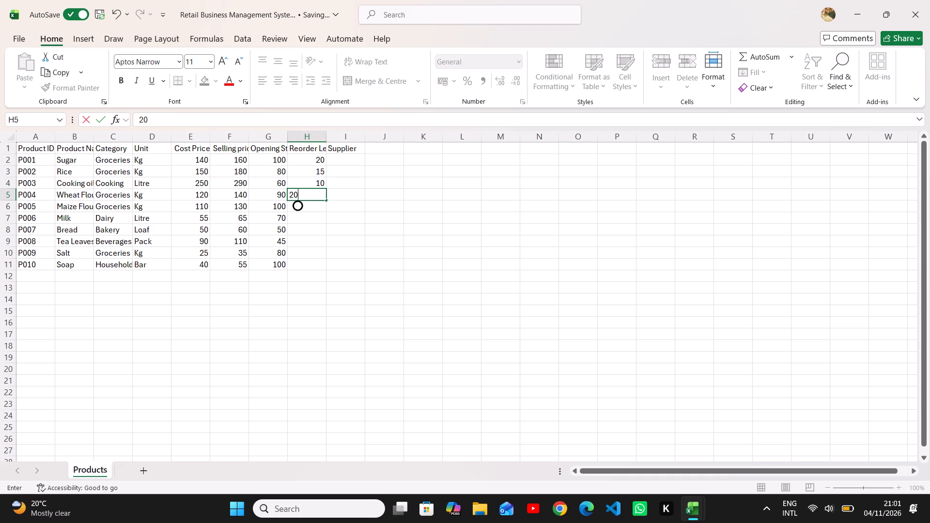
key("Return")
type("25")
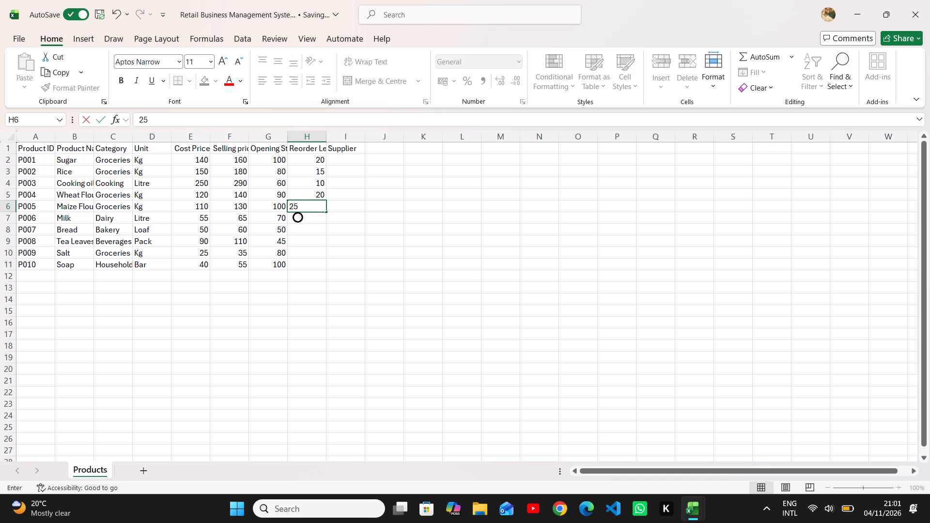
key("Return")
Enter the reorder levels 15, 10, 10, 15 and 20 for Milk through Soap in cells H7 to H11.
type("15")
key("Return")
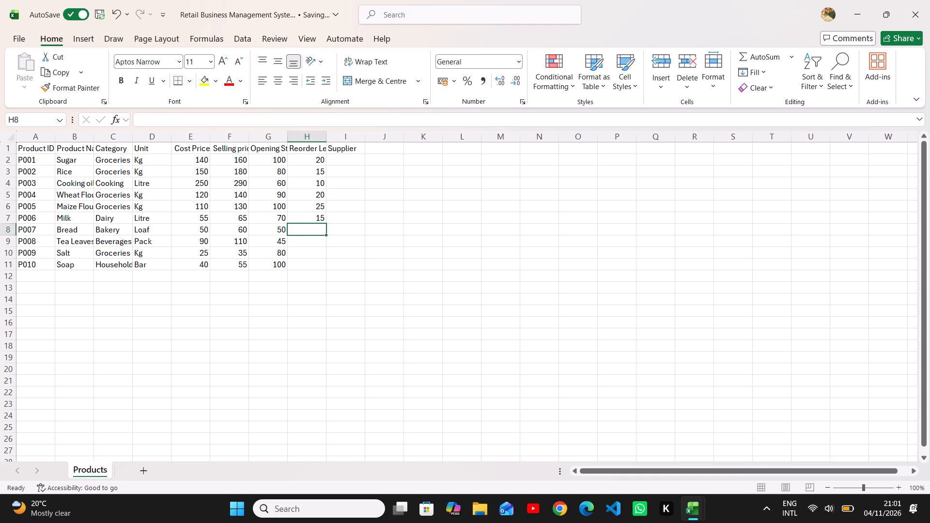
type("10")
key("Return")
type("10")
key("Return")
type("15")
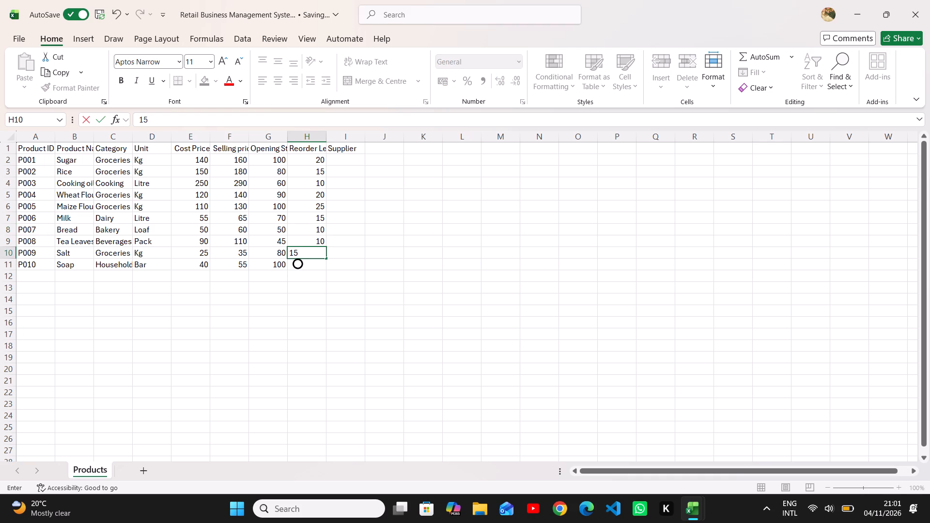
key("Return")
type("20")
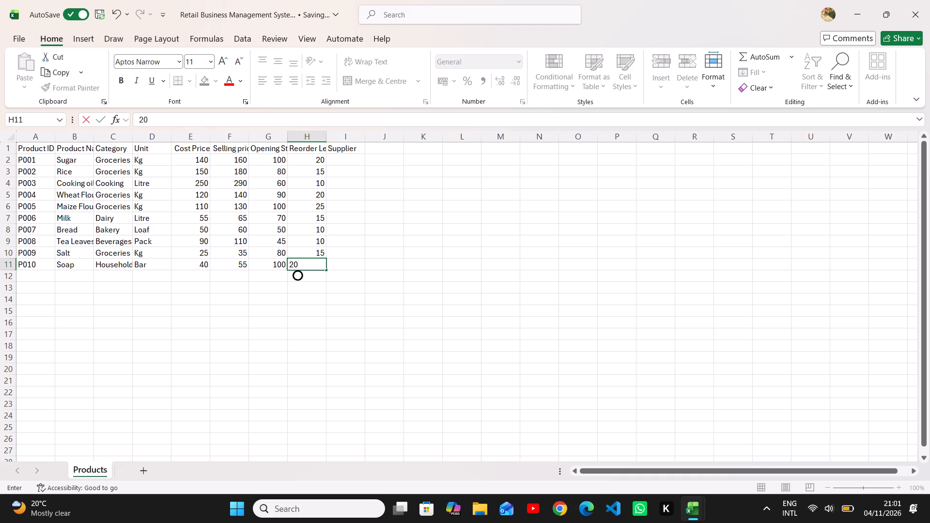
key("Return")
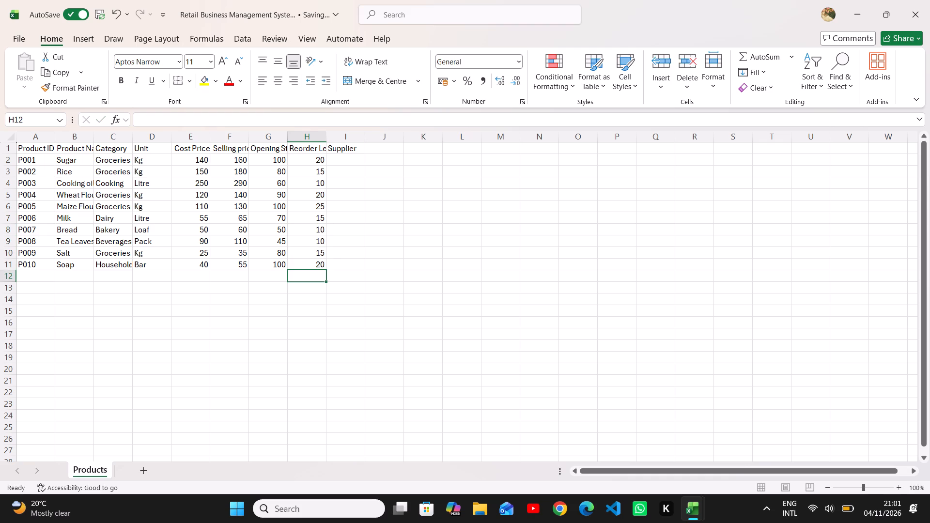
Enter the suppliers in cells I2 and I3: Supplier A for Sugar and SupplierB for Rice.
left_click(349, 155)
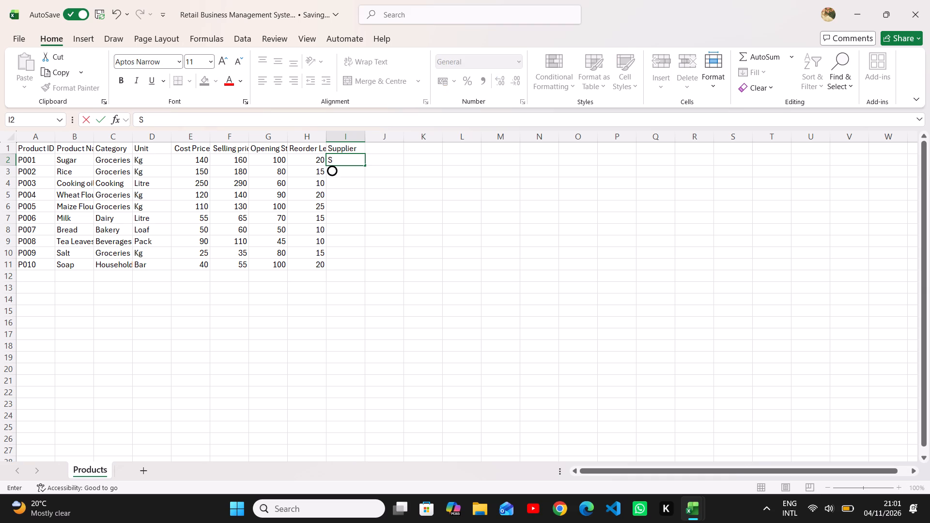
key("u")
type("pplie")
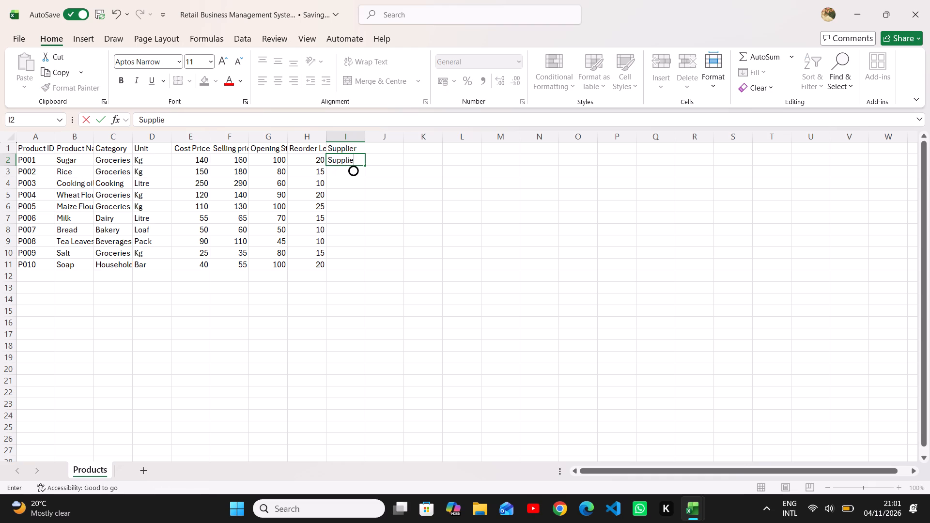
key("4")
key("BackSpace")
type("r")
key("space")
key("a")
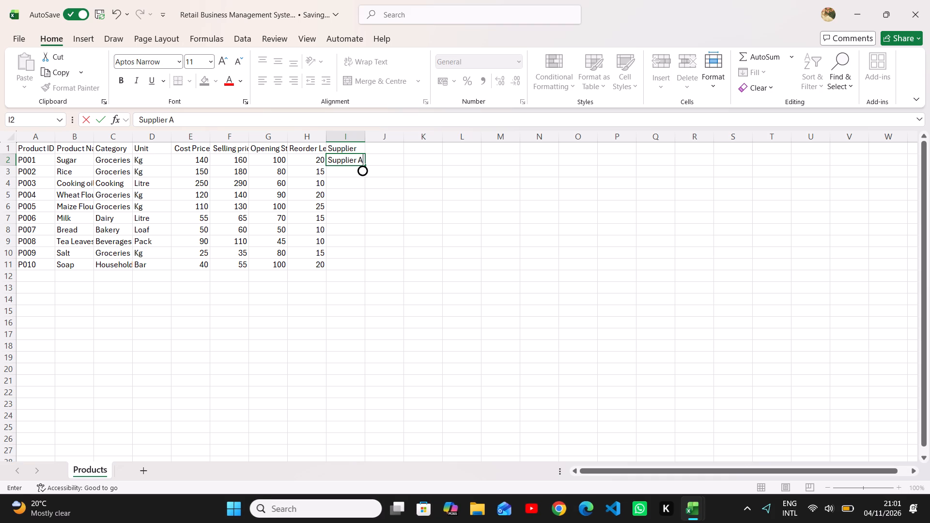
key("Return")
type("upplier")
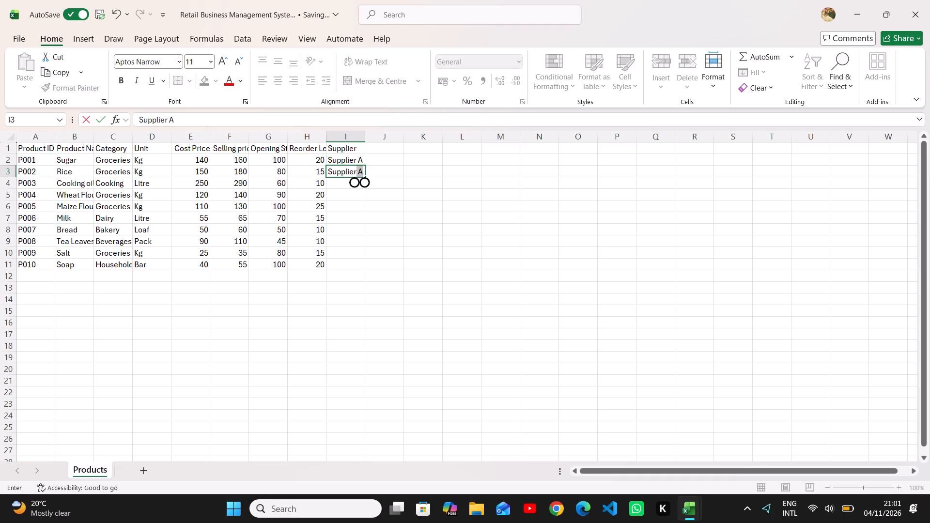
key("b")
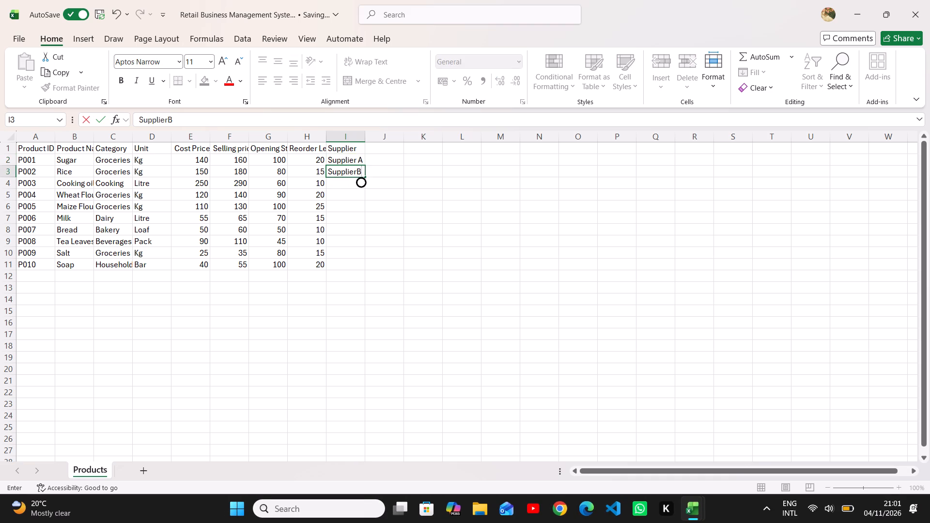
key("Return")
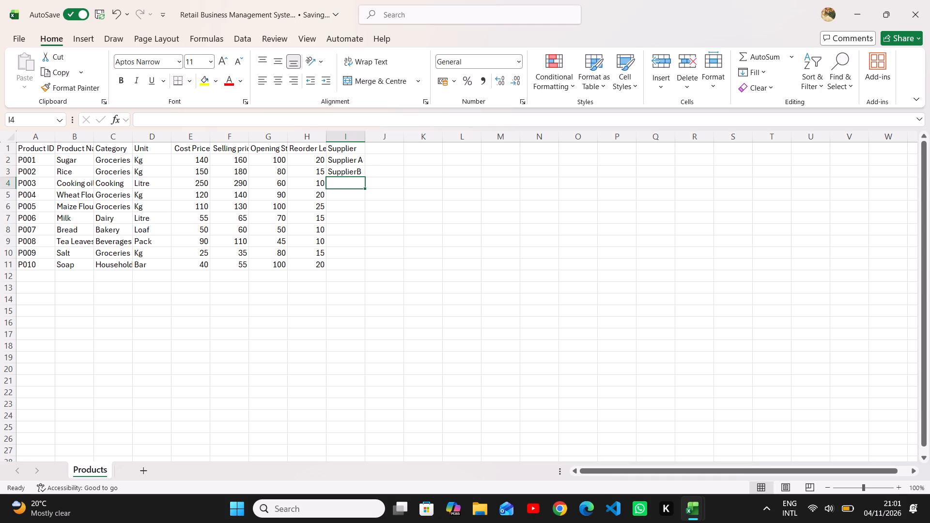
Enter the suppliers in cells I4 and I5: Supplier A for Cooking oil and Supplier C for Wheat Flour.
type("uppl")
type("ier")
key("space")
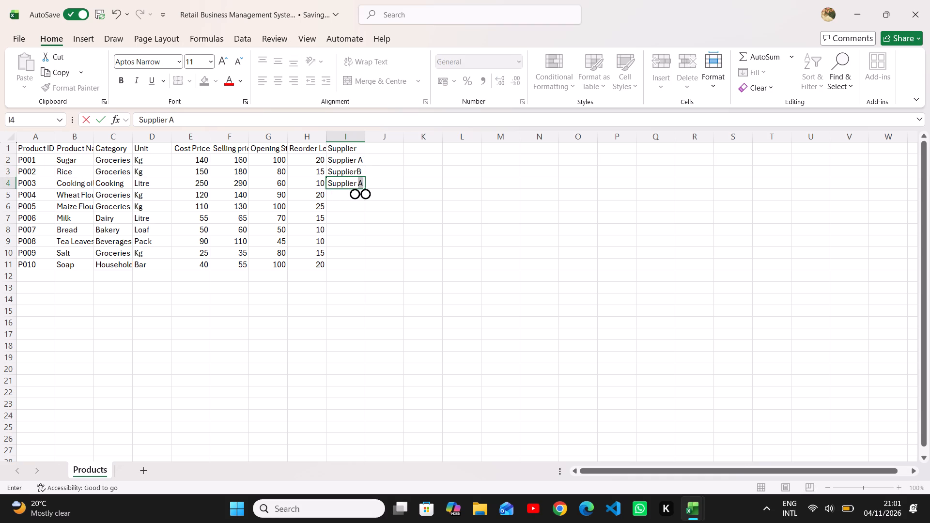
left_click(334, 198)
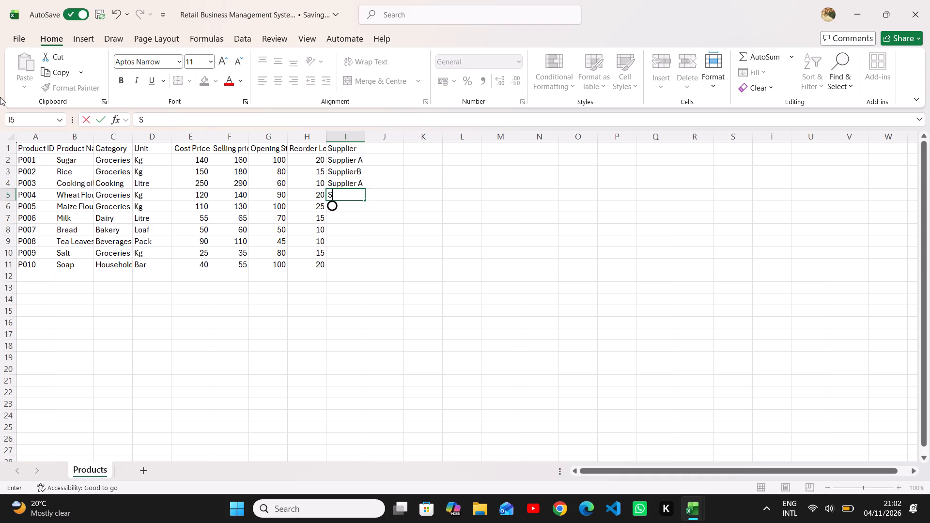
type("upplier")
key("space")
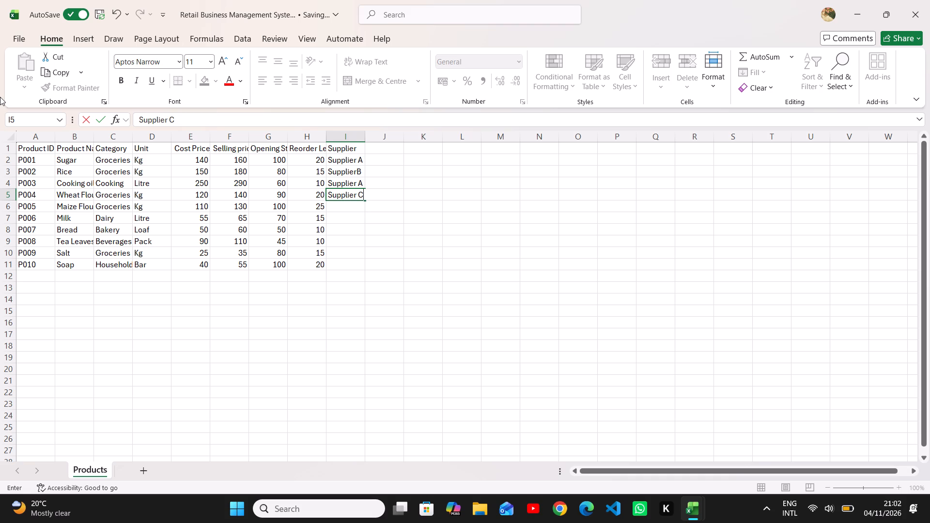
key("Return")
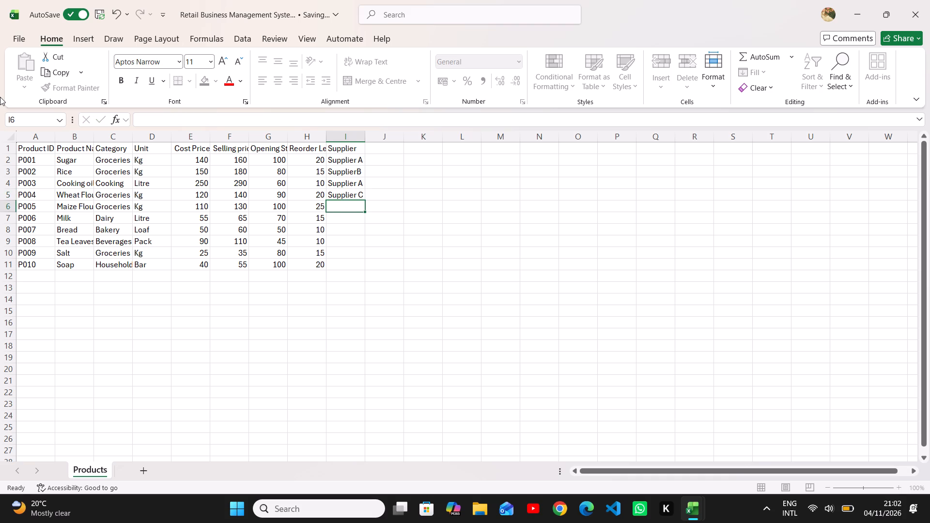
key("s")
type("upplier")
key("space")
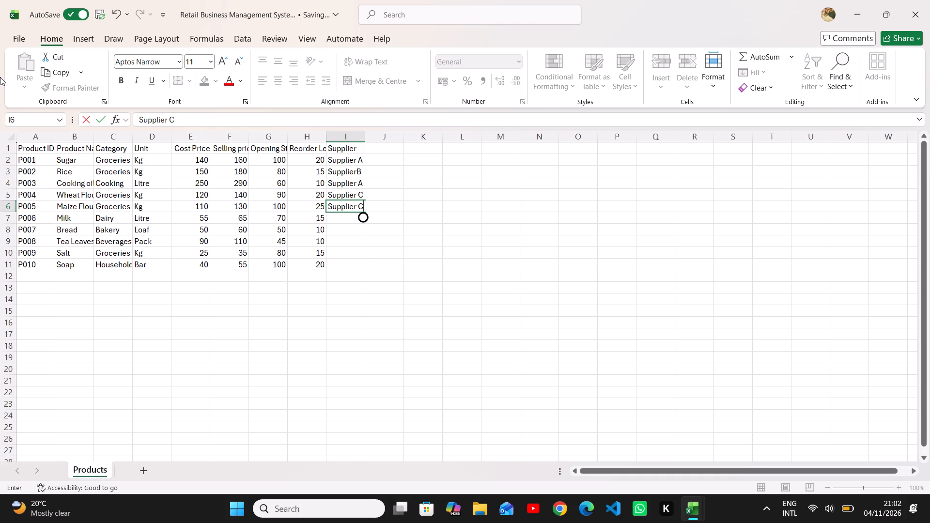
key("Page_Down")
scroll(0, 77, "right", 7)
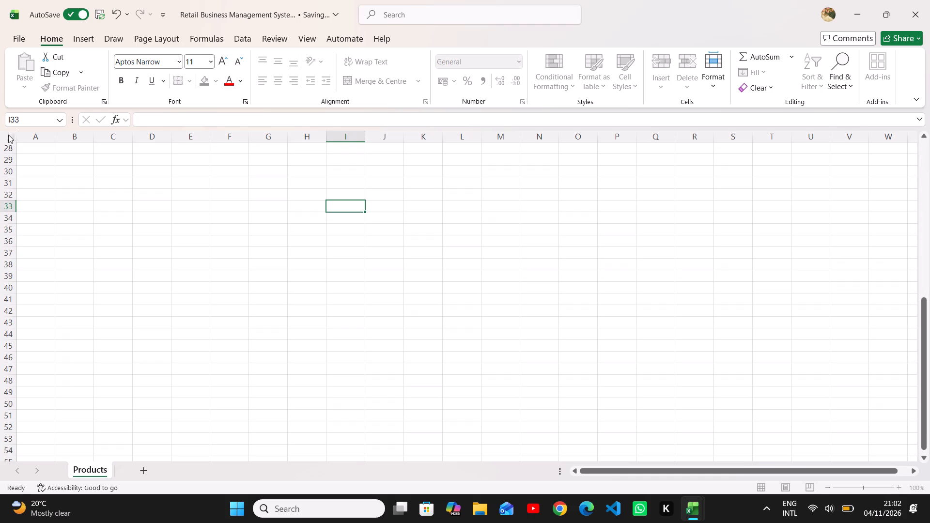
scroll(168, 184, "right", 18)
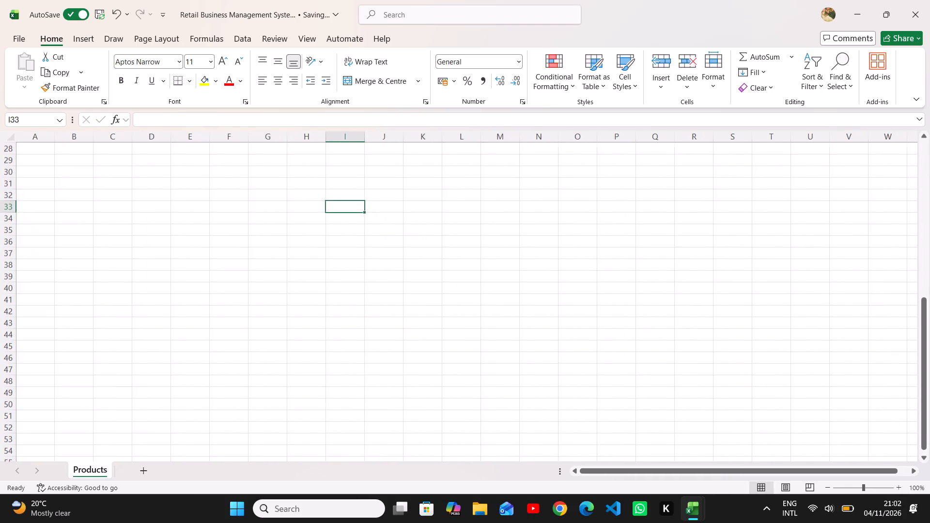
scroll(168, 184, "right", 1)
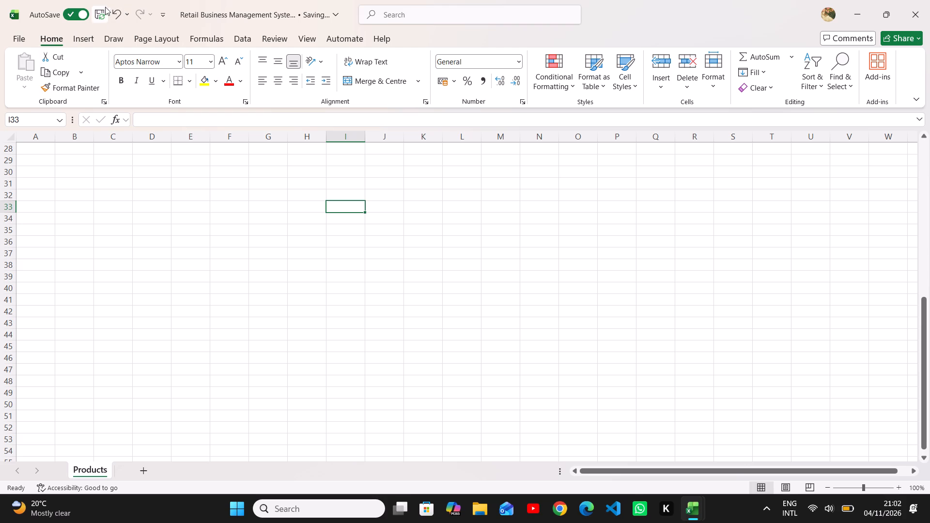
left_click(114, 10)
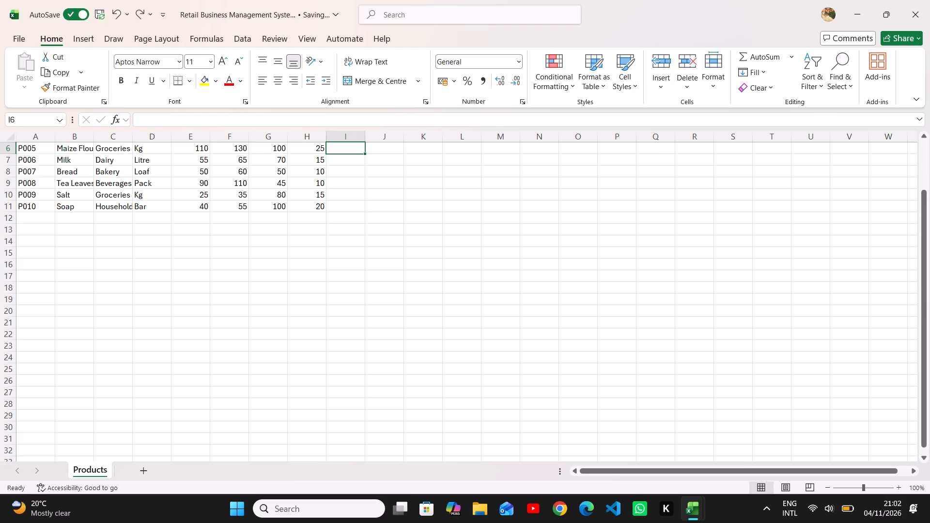
Enter the suppliers in cells I6 and I7: Supplier C for Maize Flour and Supplier B for Milk.
scroll(330, 199, "up", 2)
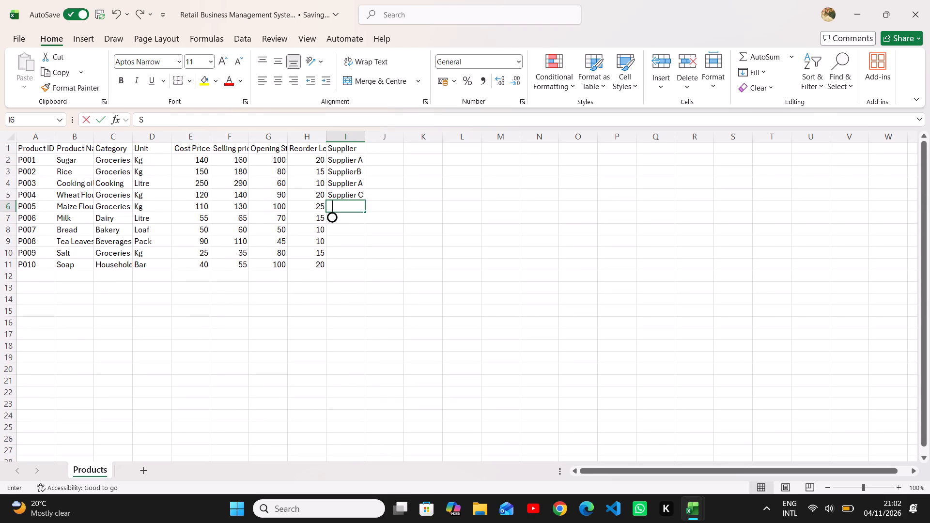
type("upplier")
key("space")
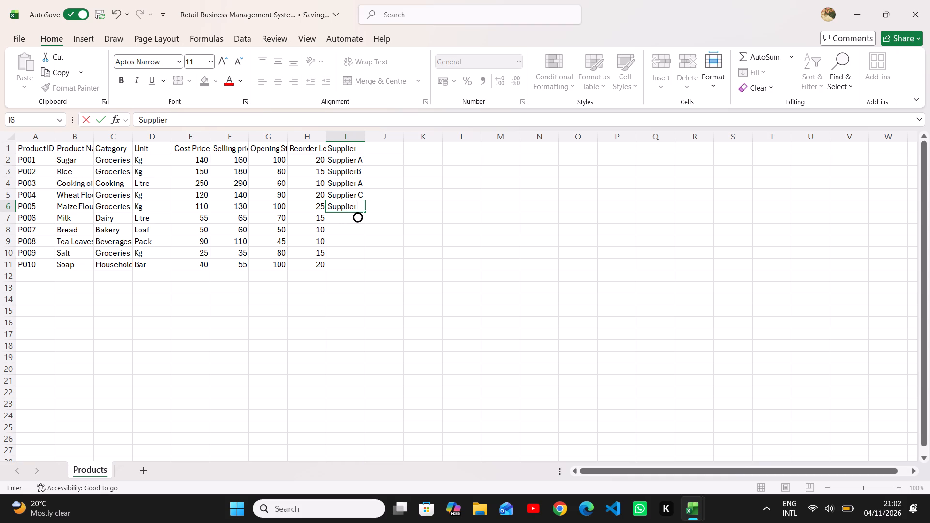
type("c")
key("c")
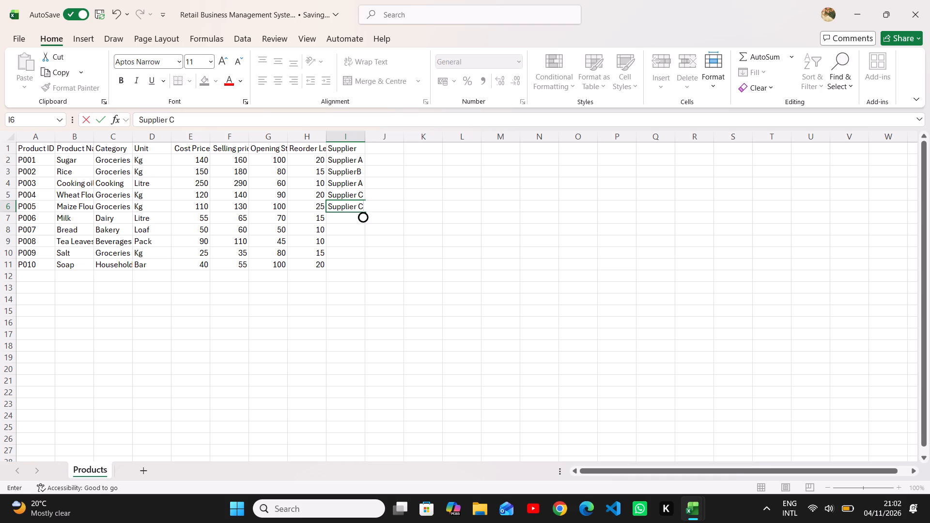
left_click(339, 222)
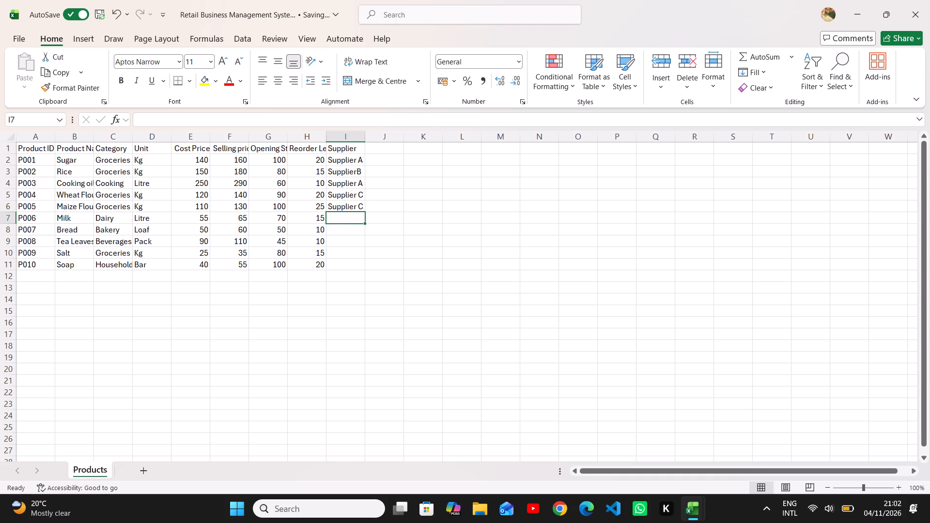
scroll(339, 222, "left", 2)
type("upplier")
key("space")
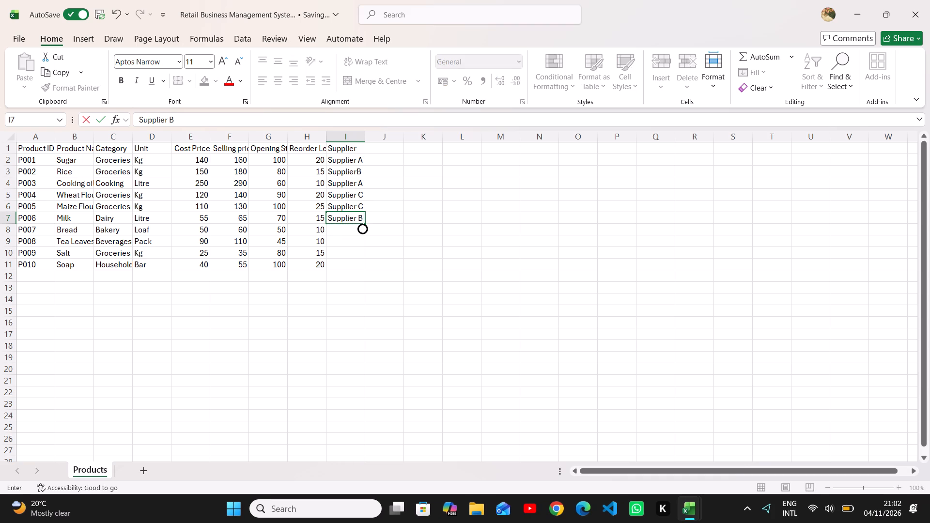
key("Return")
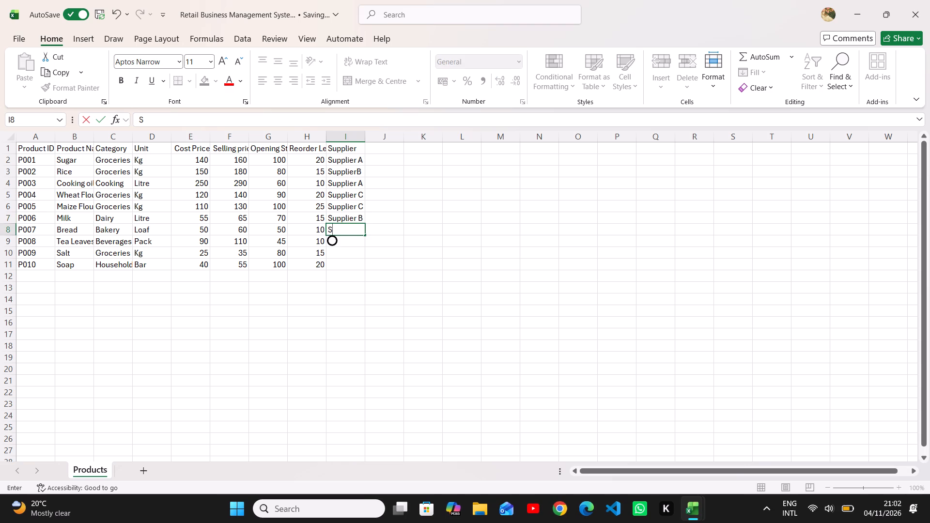
Enter the suppliers in cells I8 and I9: Supplier D for Bread and Supplier A for Tea Leaves.
type("upplier")
key("space")
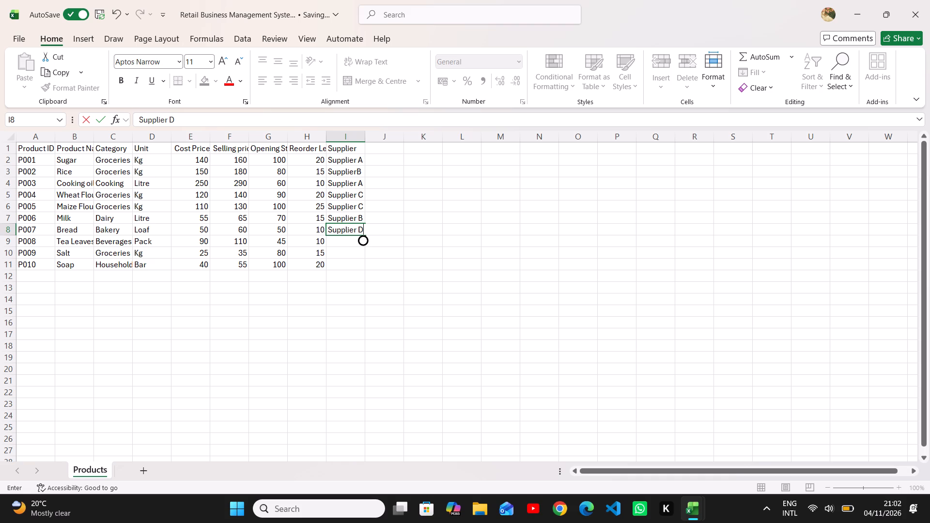
key("Down")
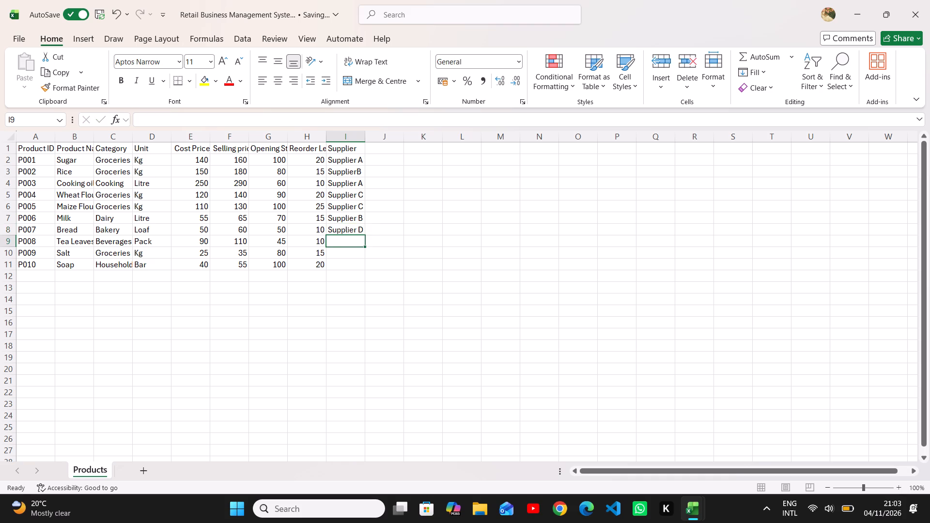
type("upplier")
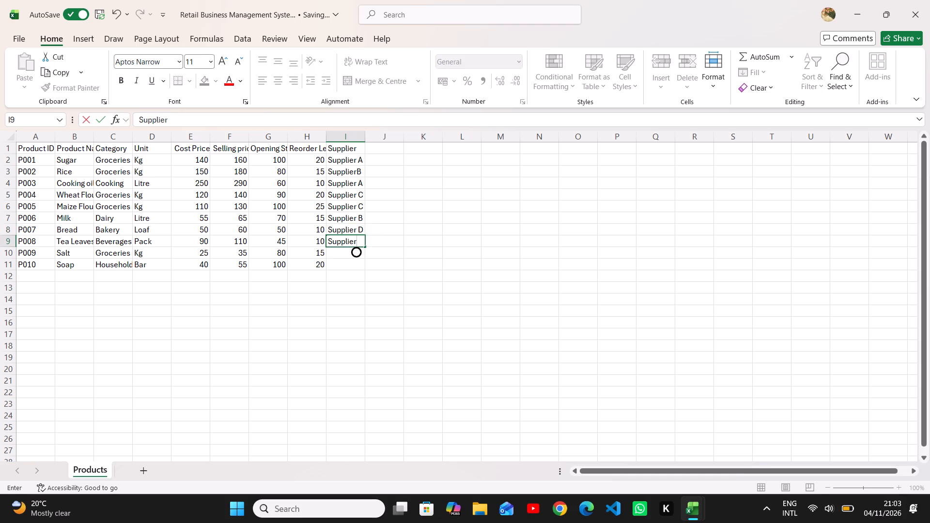
key("space")
key("a")
key("Return")
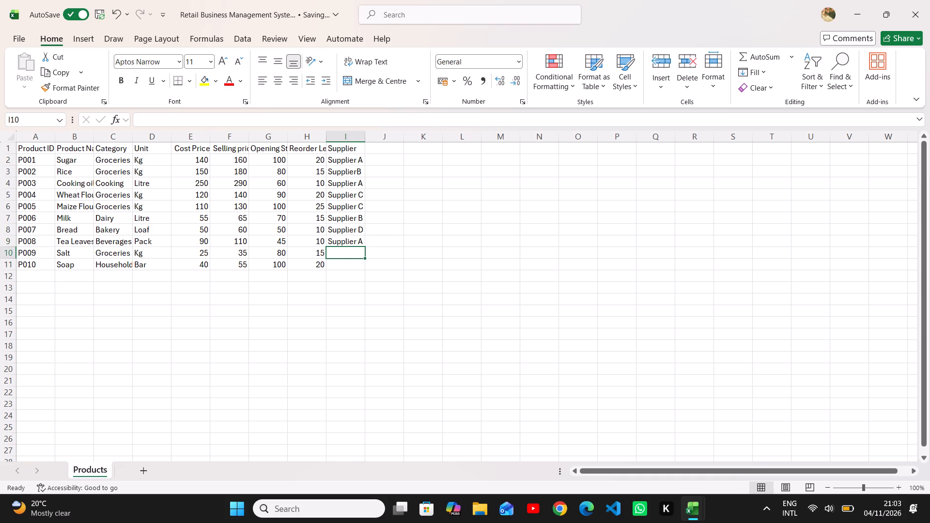
Enter the suppliers in cells I10 and I11: Supplier C for Salt and Supplier D for Soap.
type("upplier")
key("space")
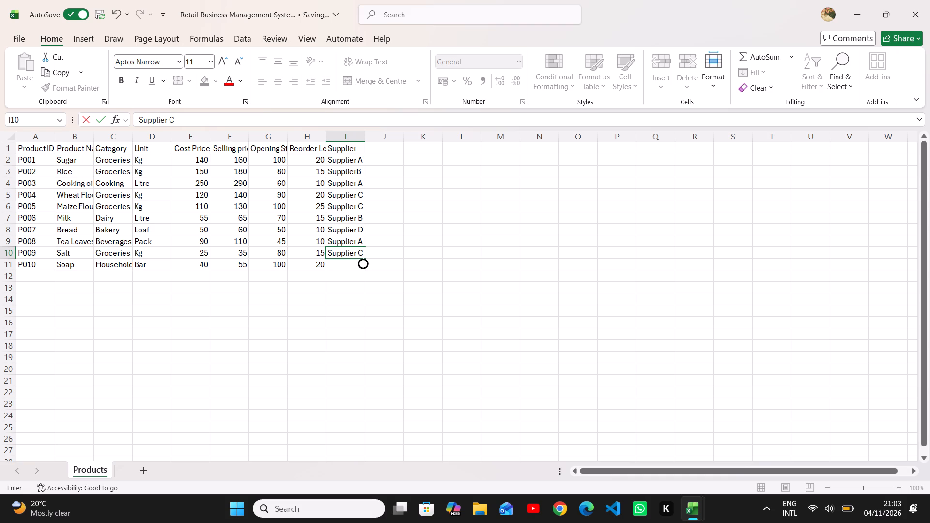
key("Down")
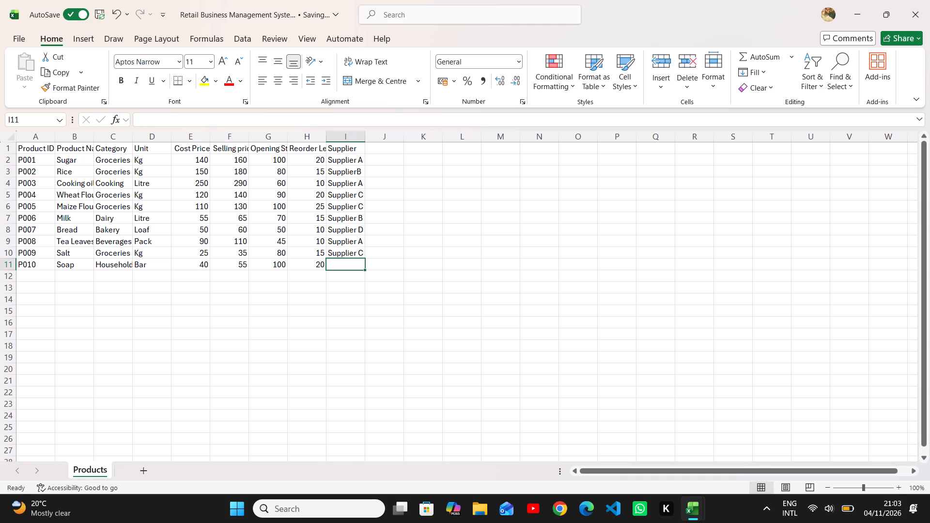
type("upplier")
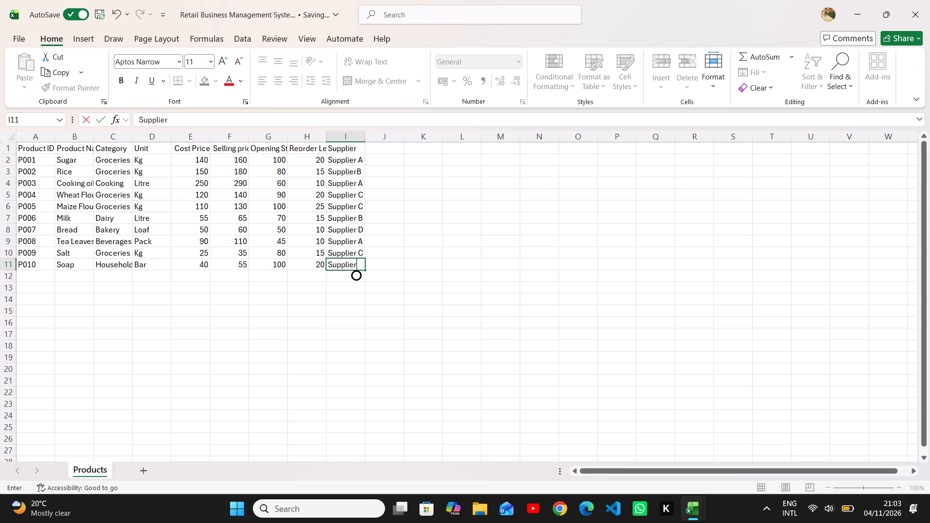
key("space")
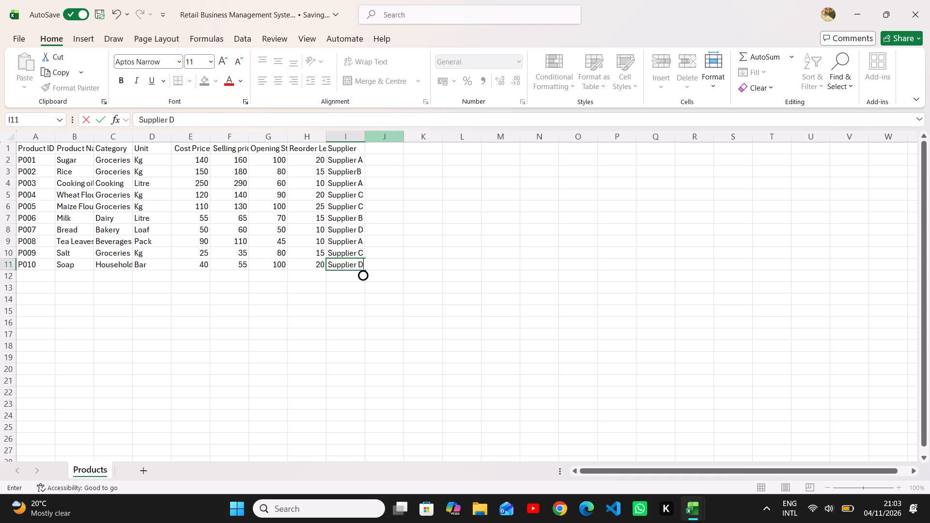
left_click(380, 149)
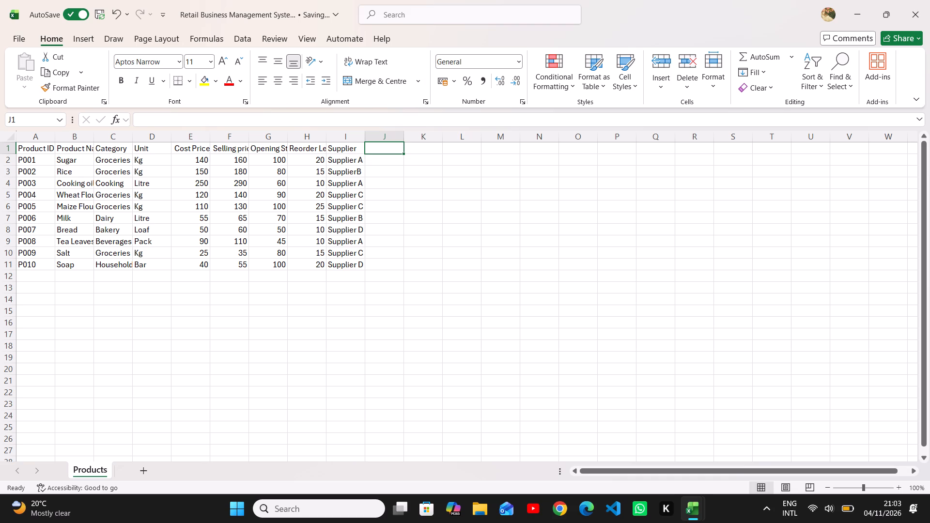
Convert the product data in A1:I11, including the header row, into a table.
left_click_drag(353, 266, 12, 147)
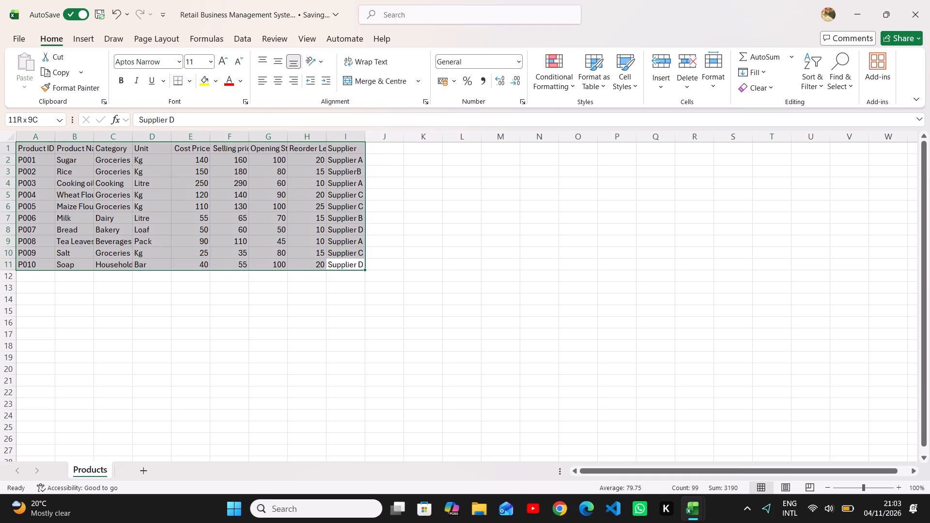
left_click_drag(12, 147, 15, 147)
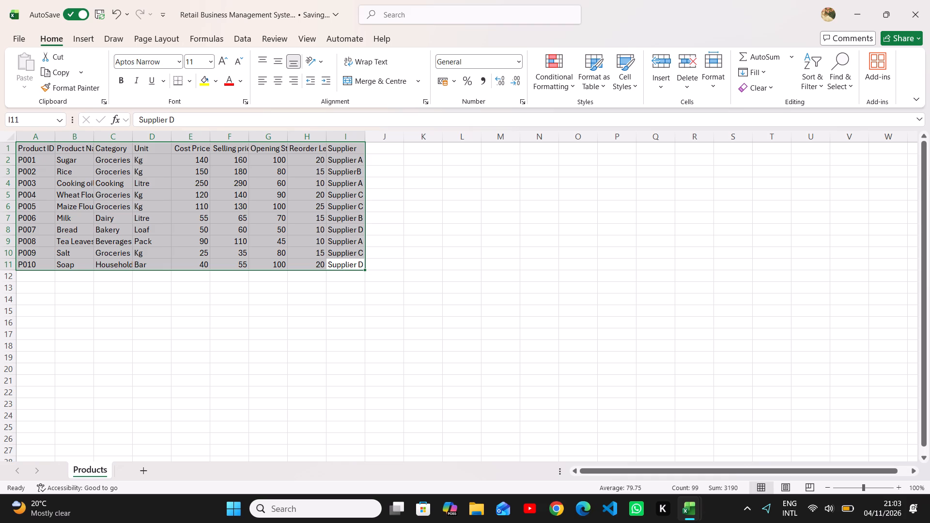
key("t")
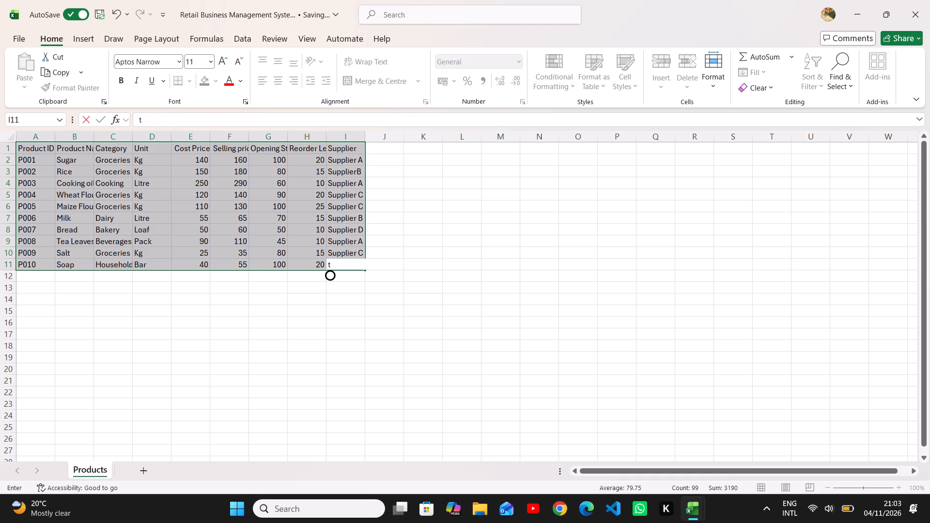
key("BackSpace")
key("t")
key("ctrl+t")
key("ctrl+t")
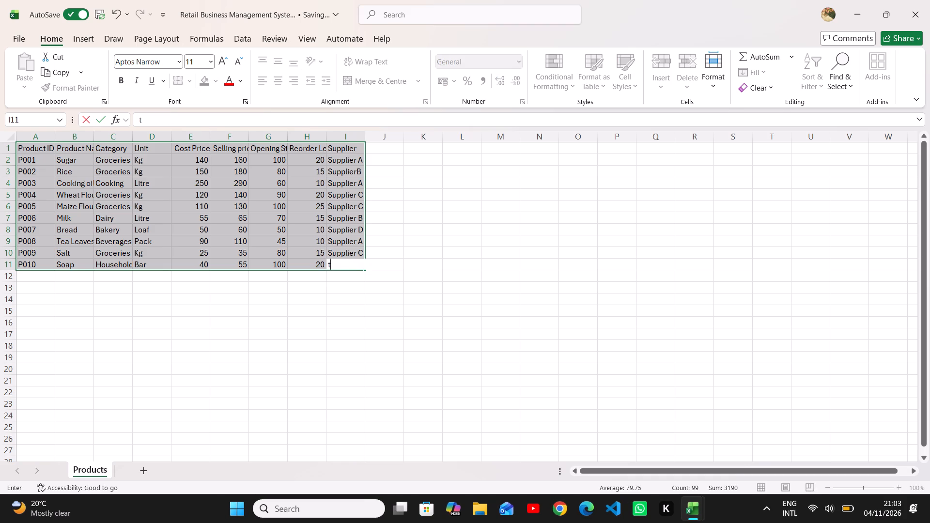
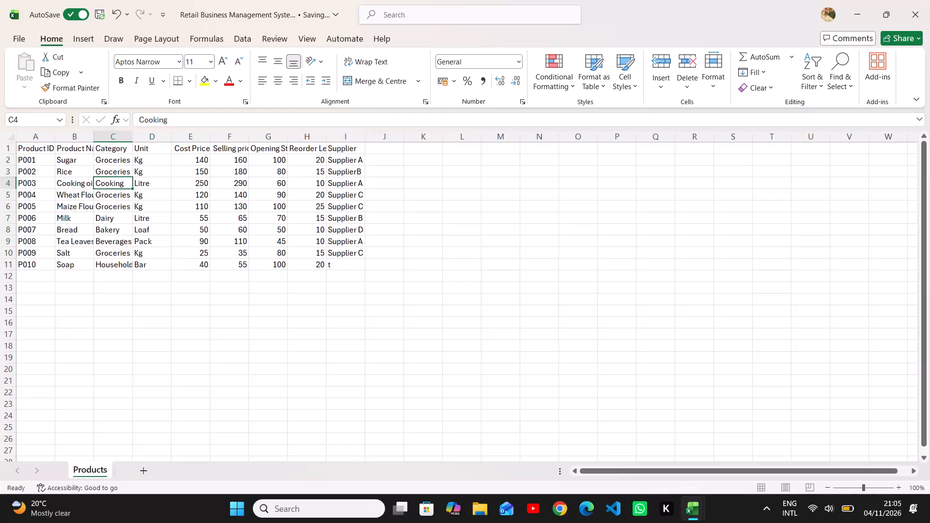
Undo the stray entry in cell I11 to restore the Soap supplier, Supplier D.
left_click(345, 266)
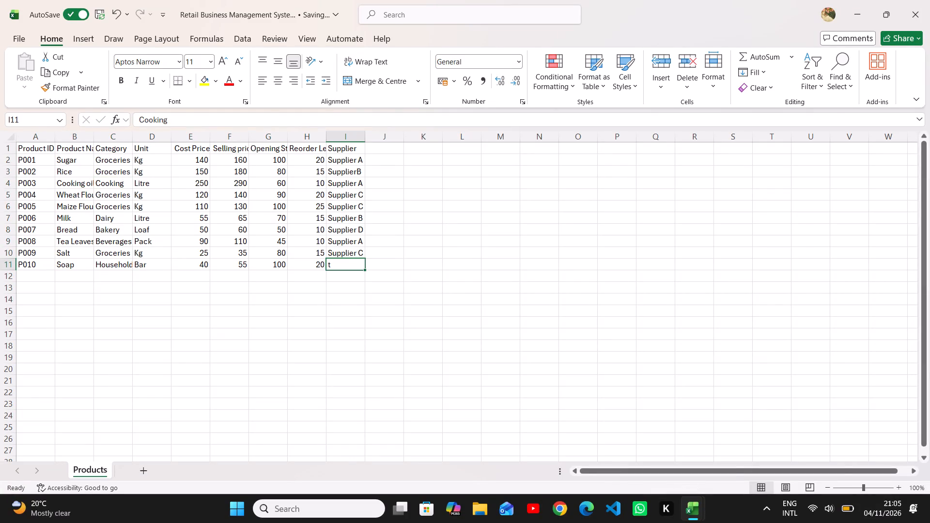
left_click(121, 12)
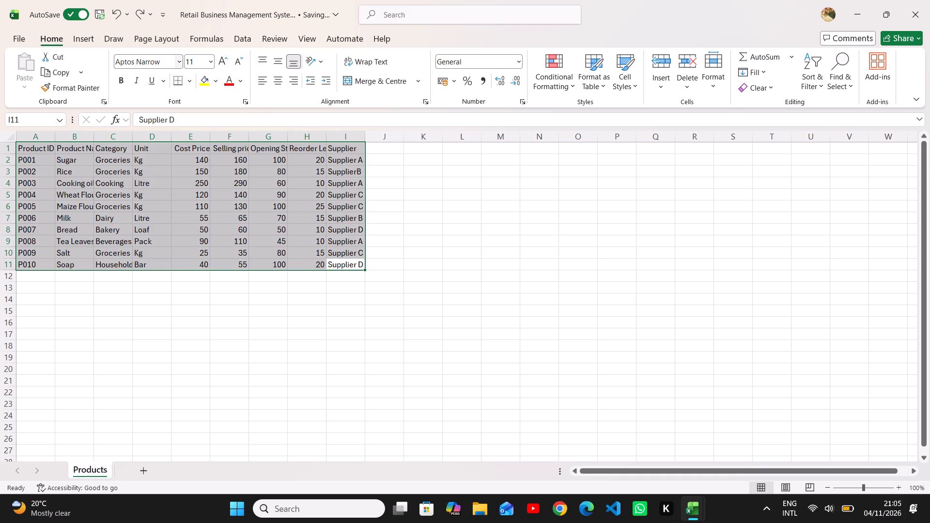
Try to convert the product data in A1:I11, including the header row, into a table.
left_click(31, 145)
left_click_drag(26, 140, 341, 211)
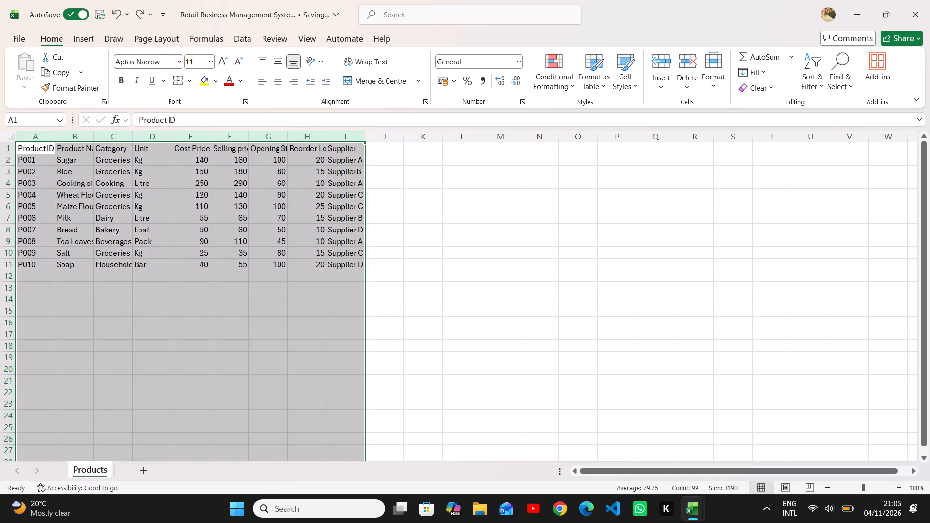
left_click(163, 264)
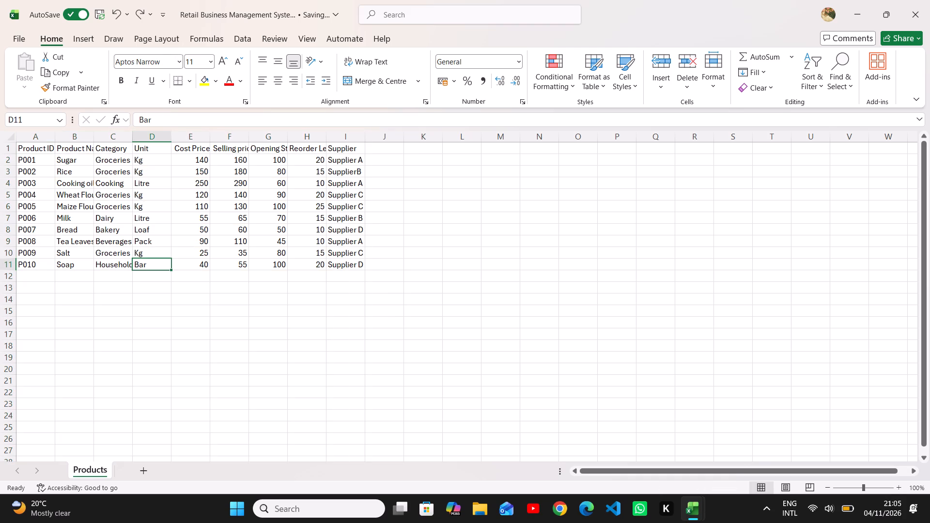
left_click_drag(30, 149, 126, 180)
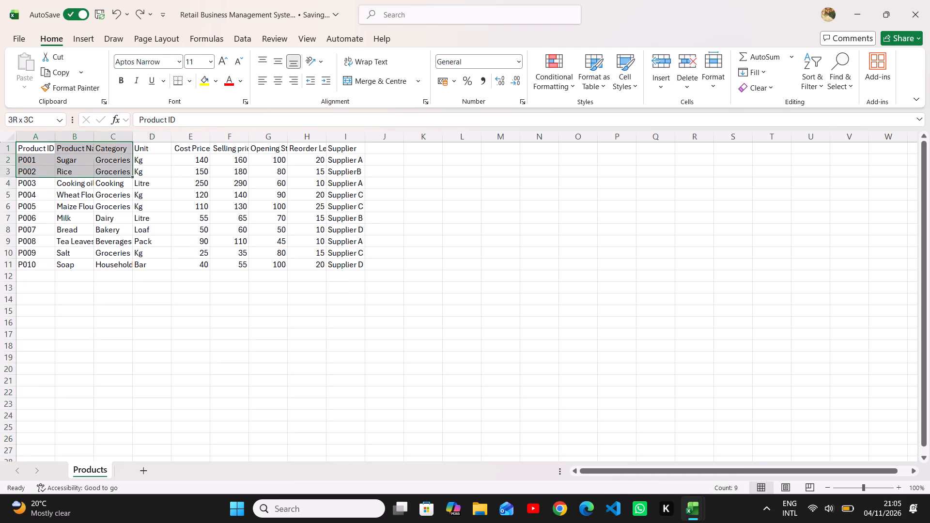
left_click_drag(126, 180, 353, 263)
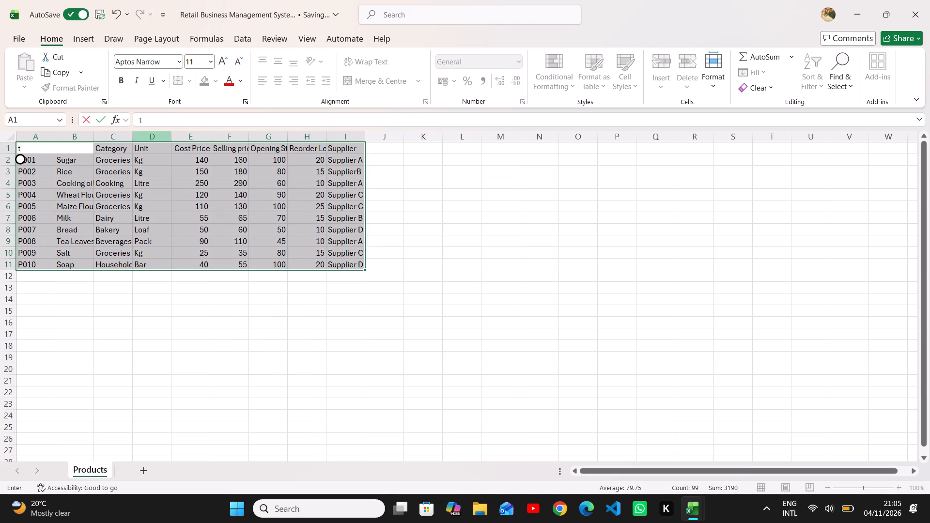
left_click(115, 9)
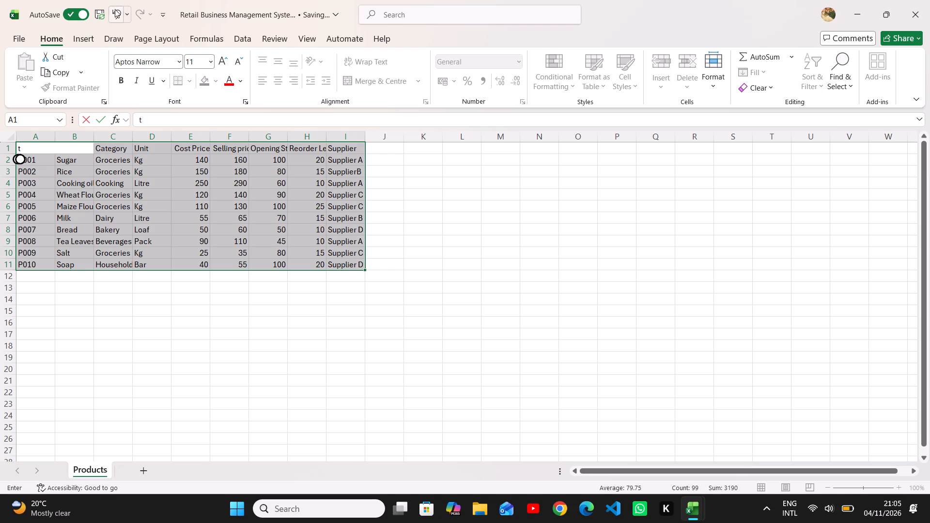
left_click(115, 9)
left_click(115, 9)
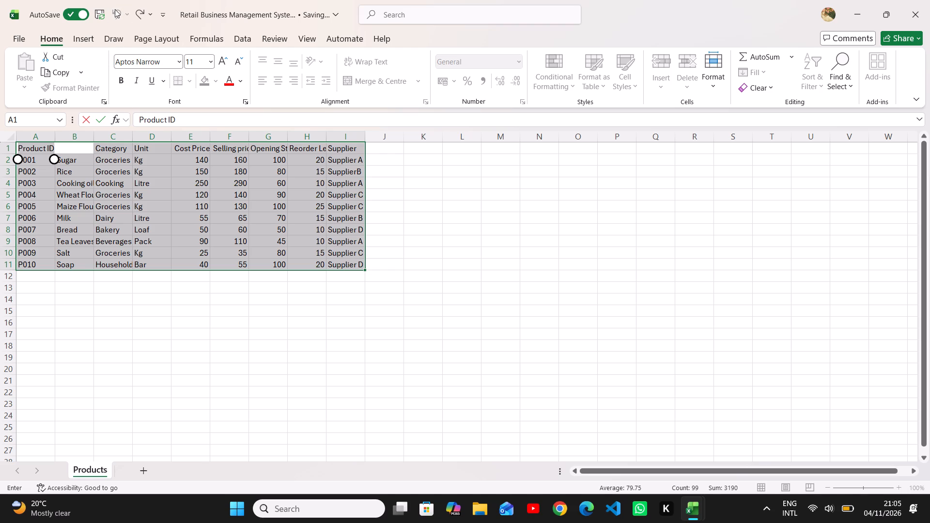
left_click(139, 10)
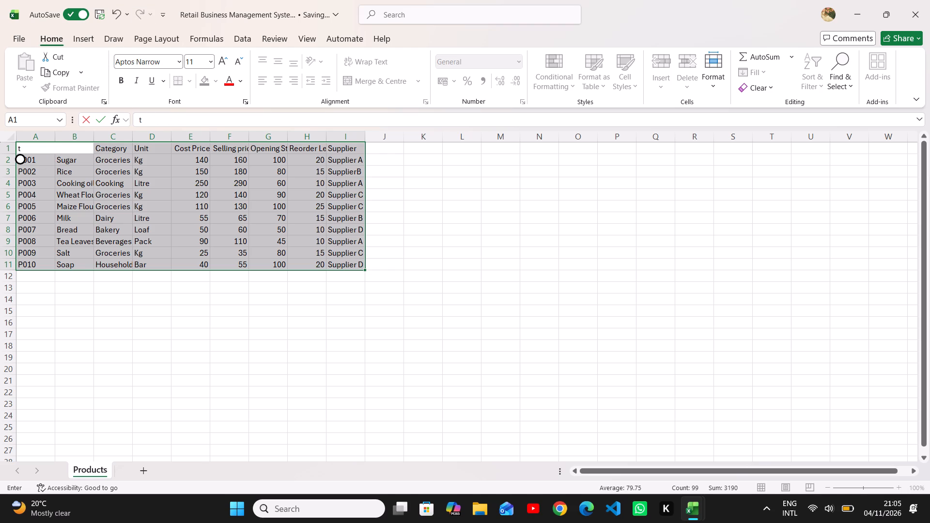
key("t")
key("ctrl+t")
key("ctrl+t")
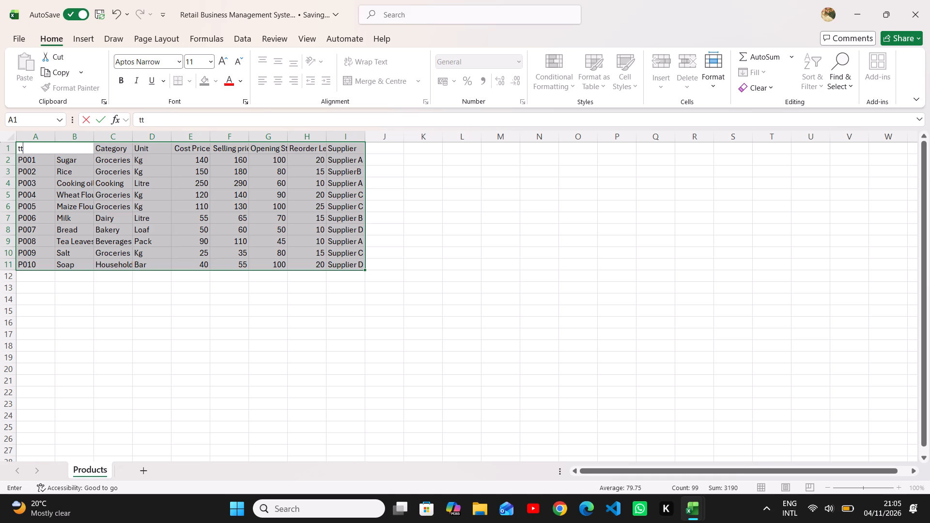
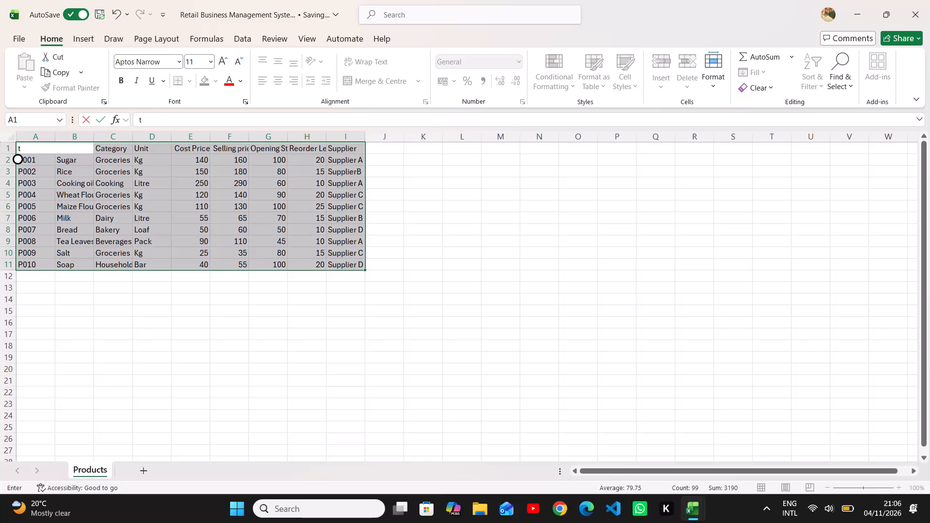
Discard the stray entry in cell A1 and undo the change to restore the Product ID header.
key("BackSpace")
left_click(126, 218)
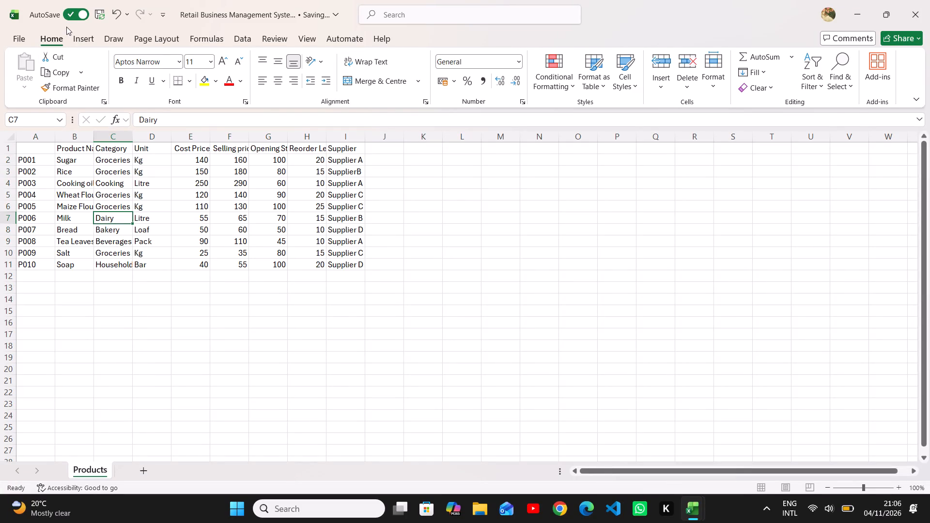
left_click(113, 8)
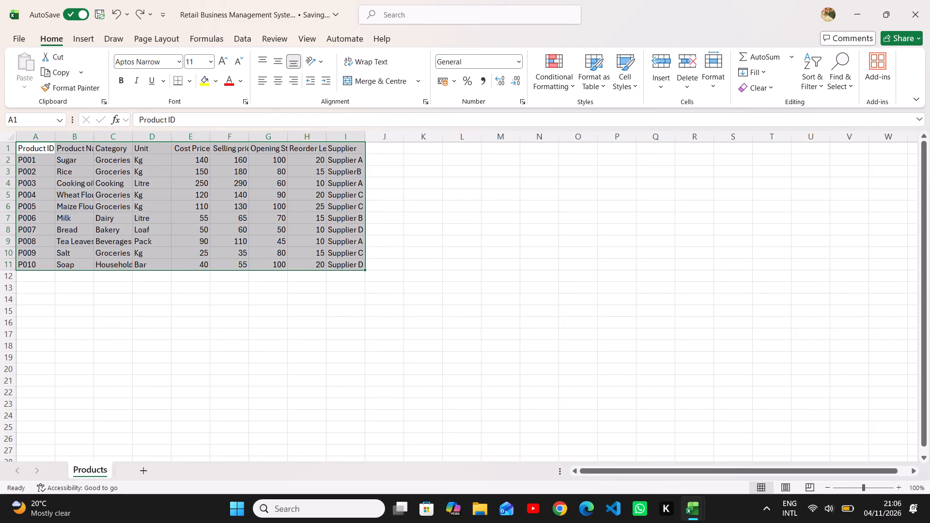
Convert the product data in A1:I11 into a table, using the first row as headers.
key("ctrl+t")
key("ctrl+t")
key("ctrl+t")
key("ctrl+t")
key("ctrl+t")
key("ctrl+t")
key("ctrl+t")
key("ctrl+t")
key("ctrl+t")
key("ctrl+t")
key("ctrl+t")
key("ctrl+t")
key("ctrl+t")
key("ctrl+t")
key("ctrl+t")
key("ctrl+t")
key("ctrl+t")
key("ctrl+t")
key("ctrl+t")
key("ctrl+t")
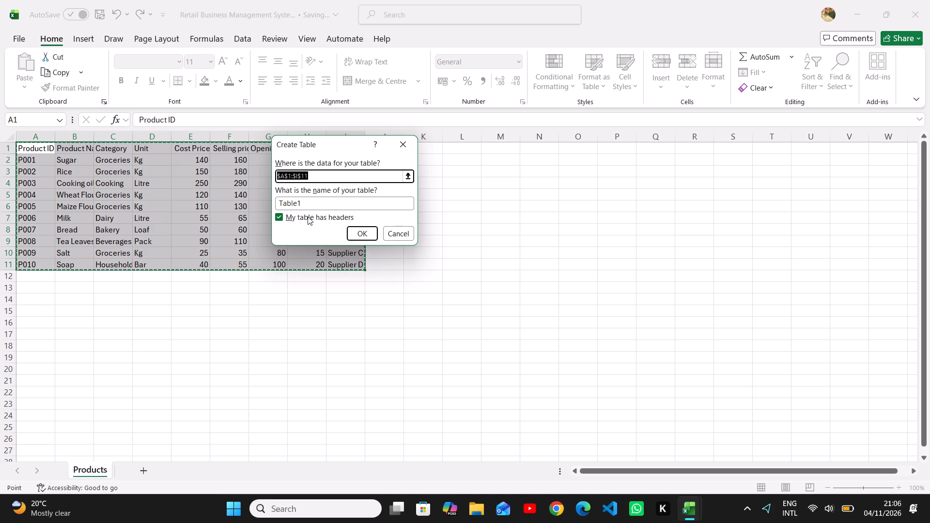
left_click(362, 232)
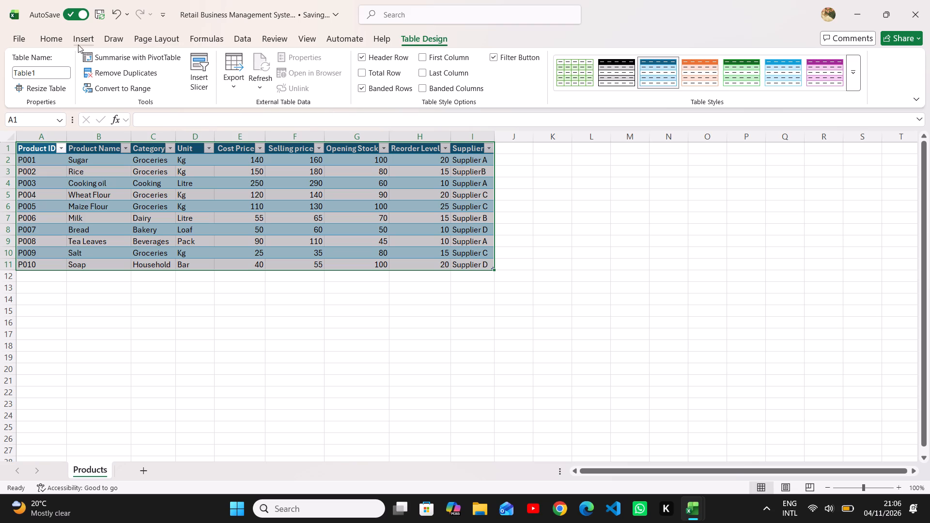
Apply the Ksh accounting number format to the whole product table.
left_click(56, 45)
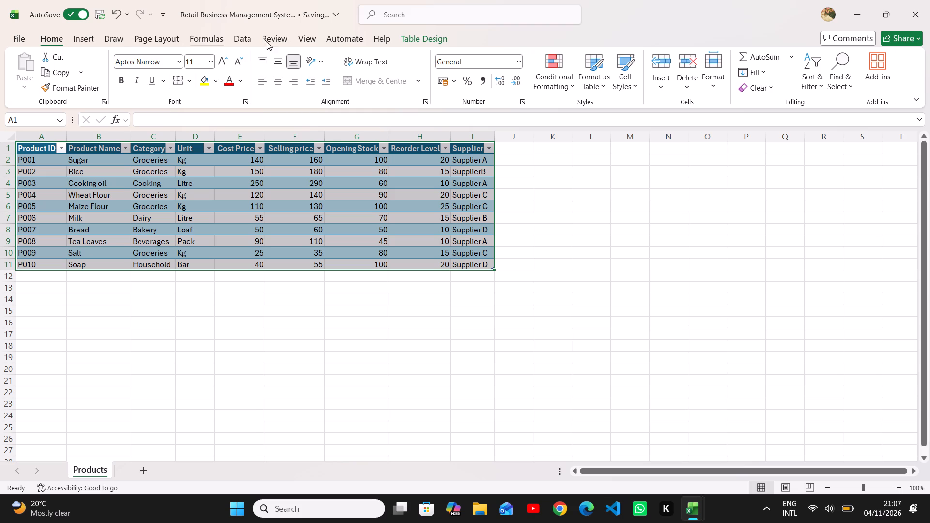
left_click(456, 76)
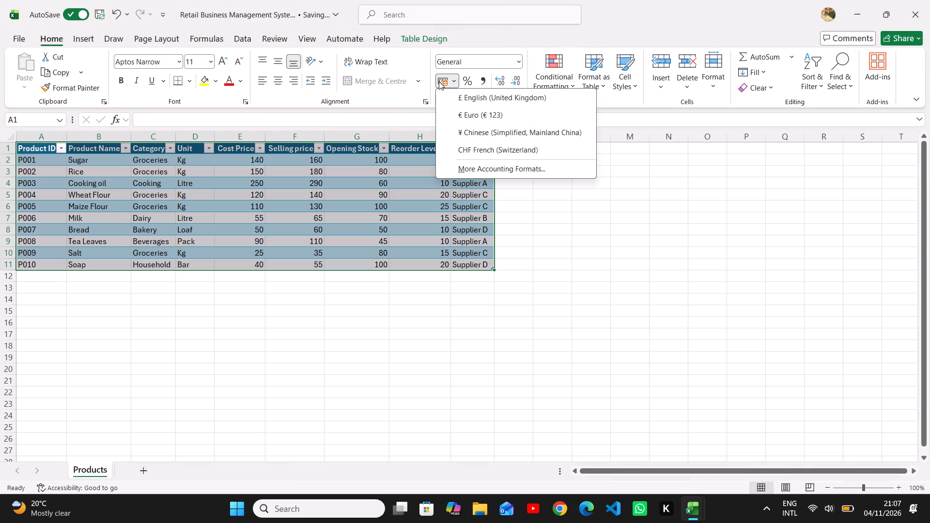
left_click(441, 73)
left_click(448, 78)
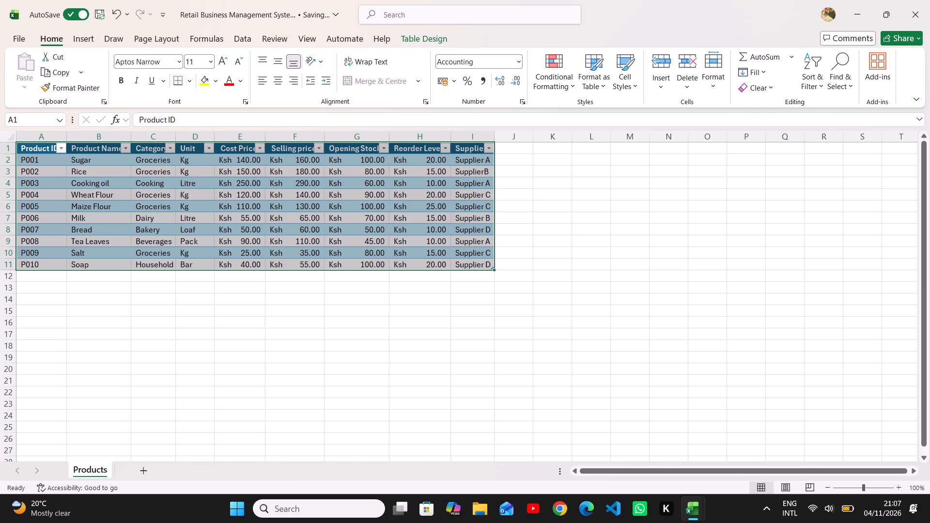
Make the header row bold and set its font size to 12.
left_click(11, 152)
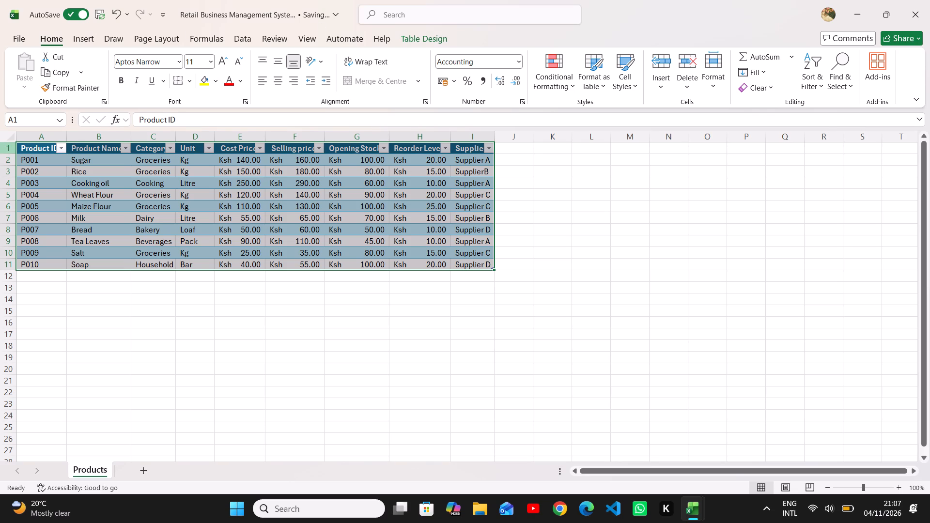
left_click(10, 147)
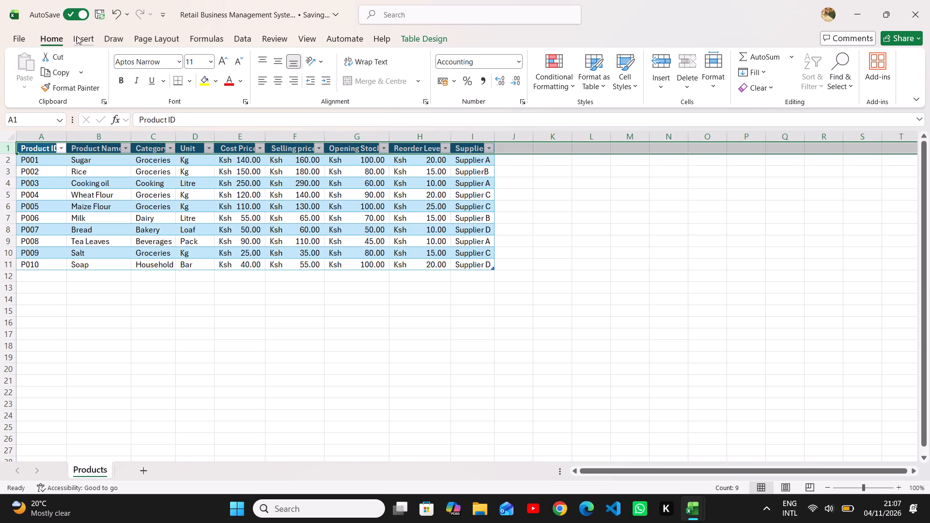
left_click(121, 77)
left_click(209, 61)
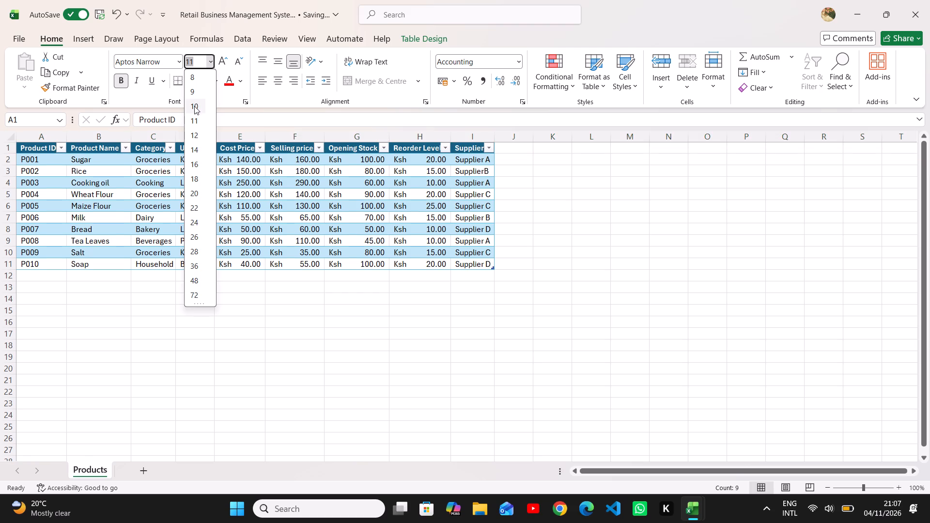
left_click(195, 136)
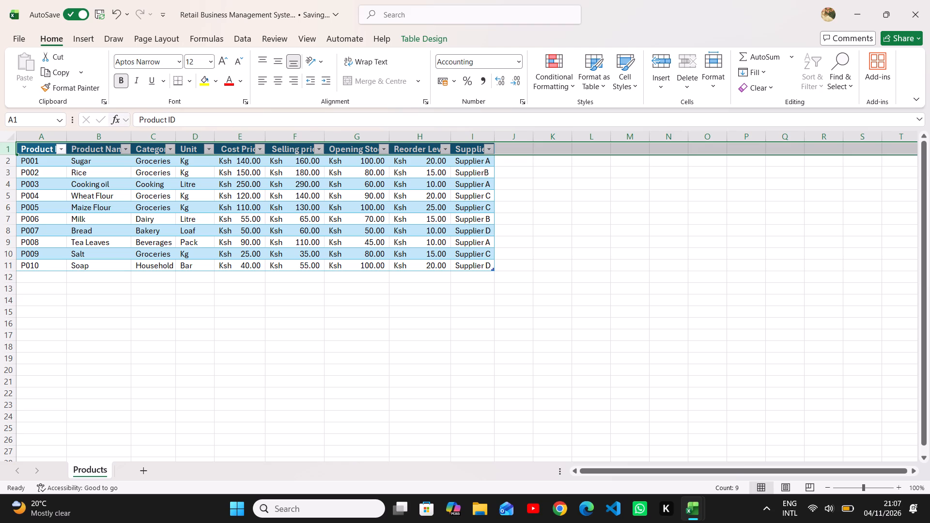
Widen the Product ID, Product Name, Category, Cost Price, Selling price, Opening Stock, Reorder Level and Supplier columns to fit their headers.
left_click_drag(130, 136, 143, 136)
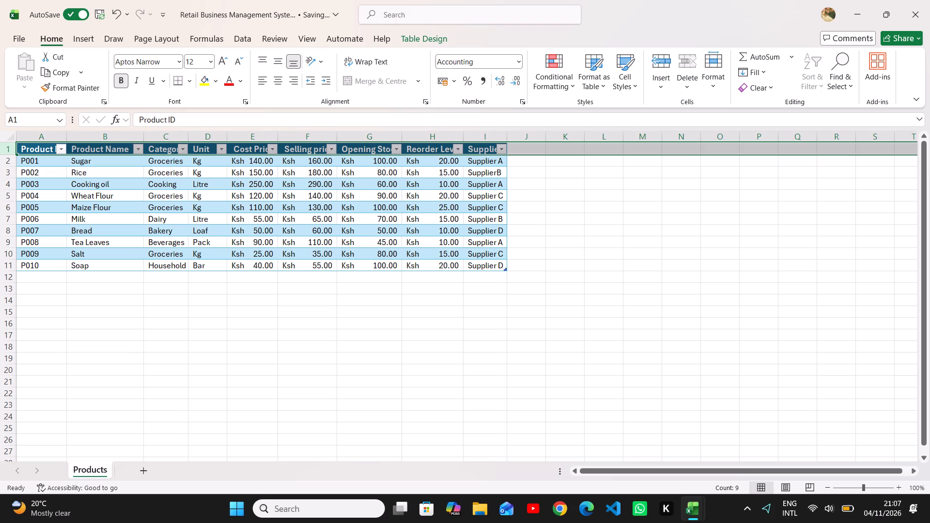
left_click_drag(188, 135, 199, 135)
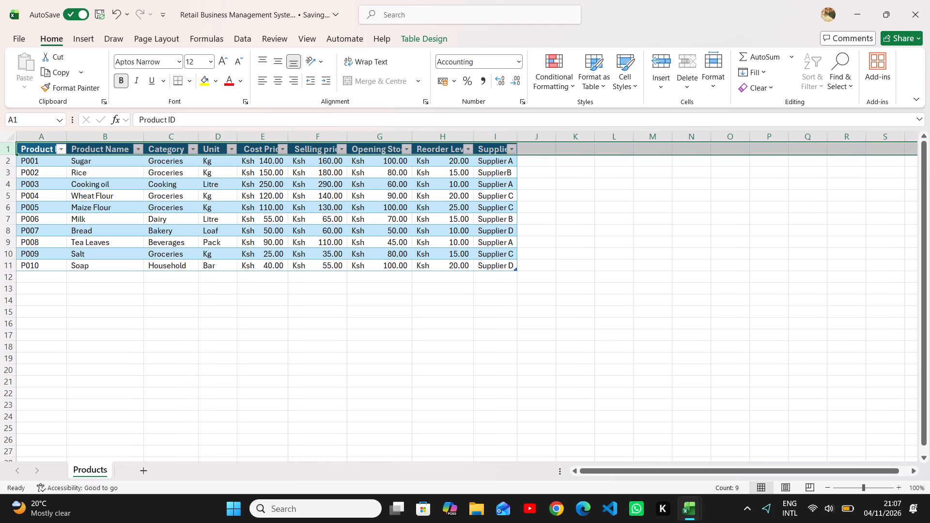
left_click_drag(287, 136, 295, 136)
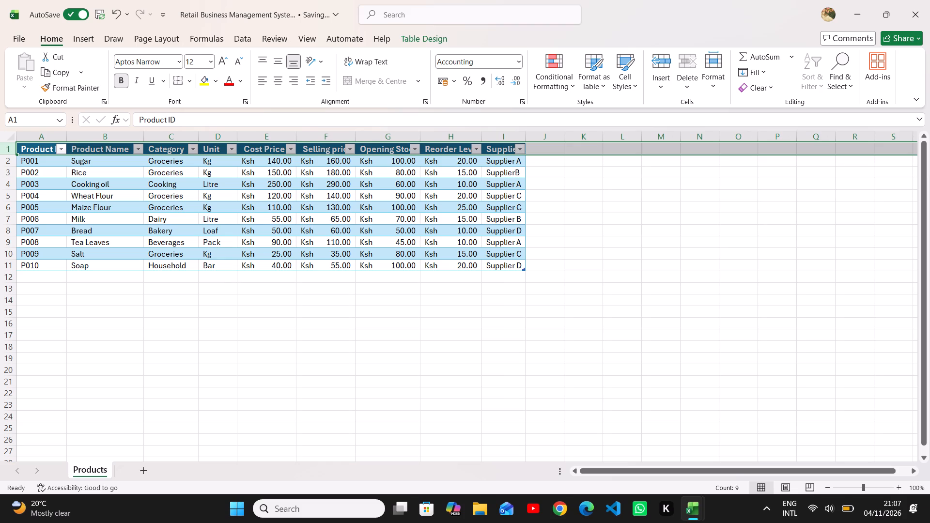
left_click_drag(356, 134, 361, 135)
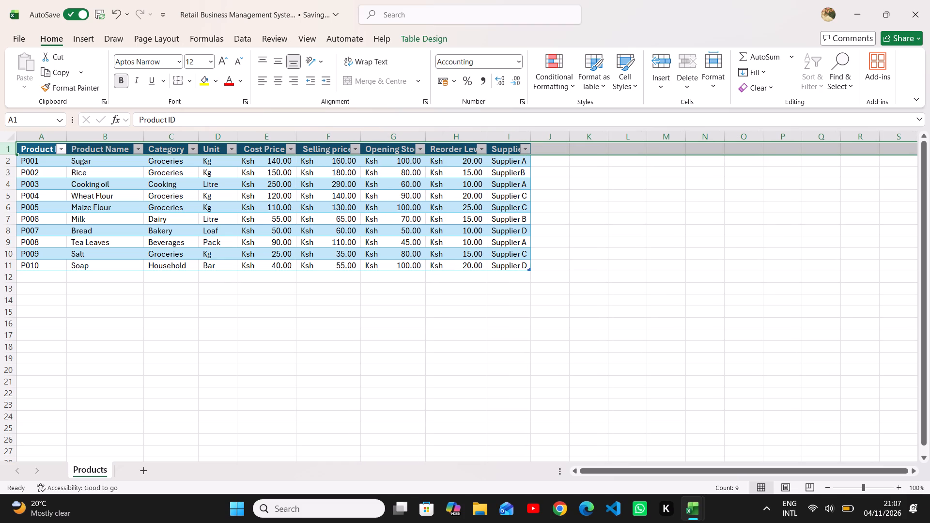
left_click_drag(361, 134, 366, 133)
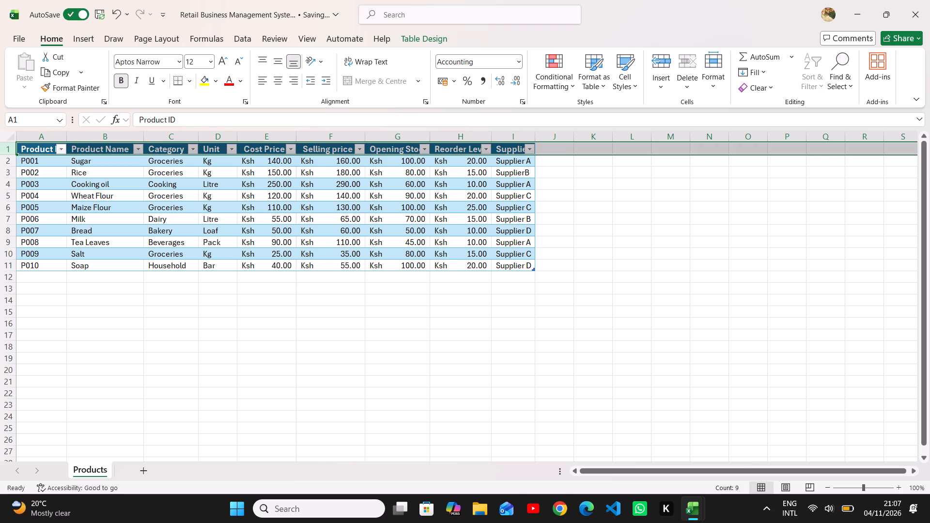
left_click_drag(430, 134, 438, 134)
left_click(438, 134)
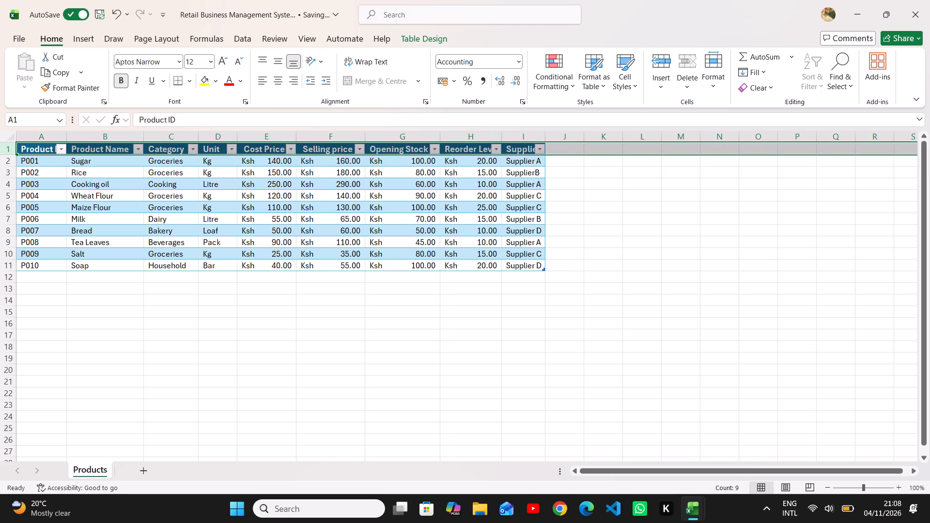
left_click_drag(501, 138, 511, 138)
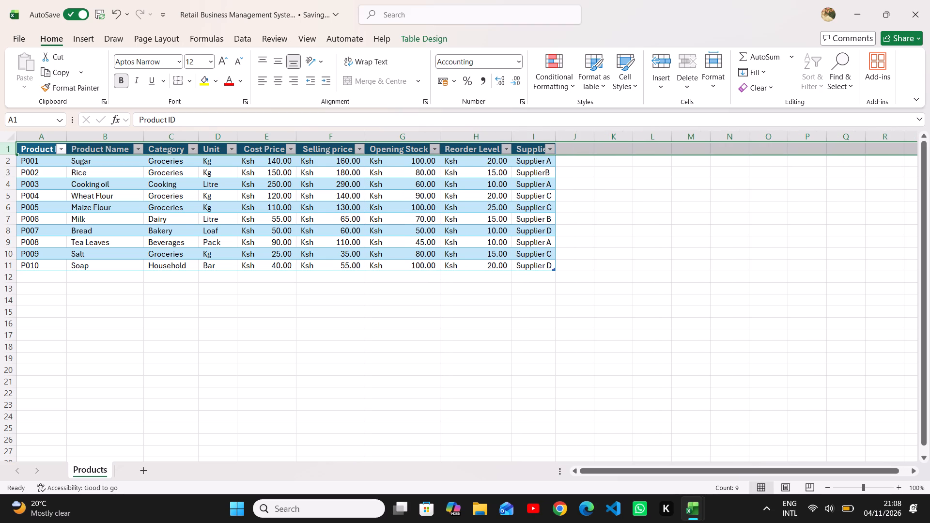
left_click(555, 138)
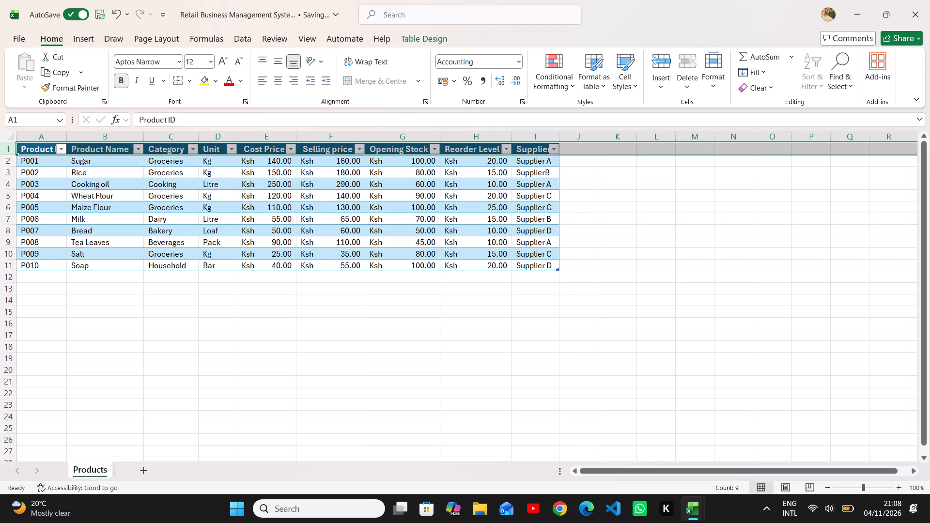
left_click_drag(559, 135, 564, 135)
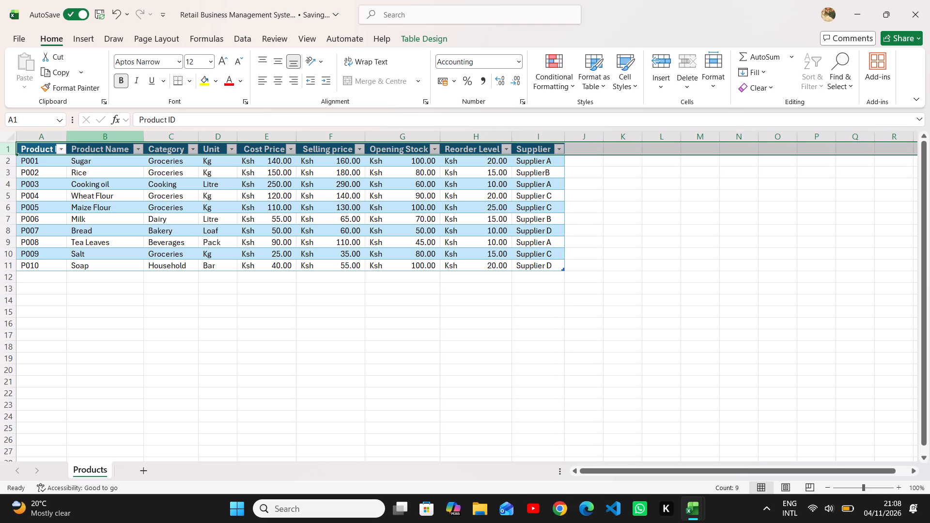
left_click_drag(68, 134, 83, 135)
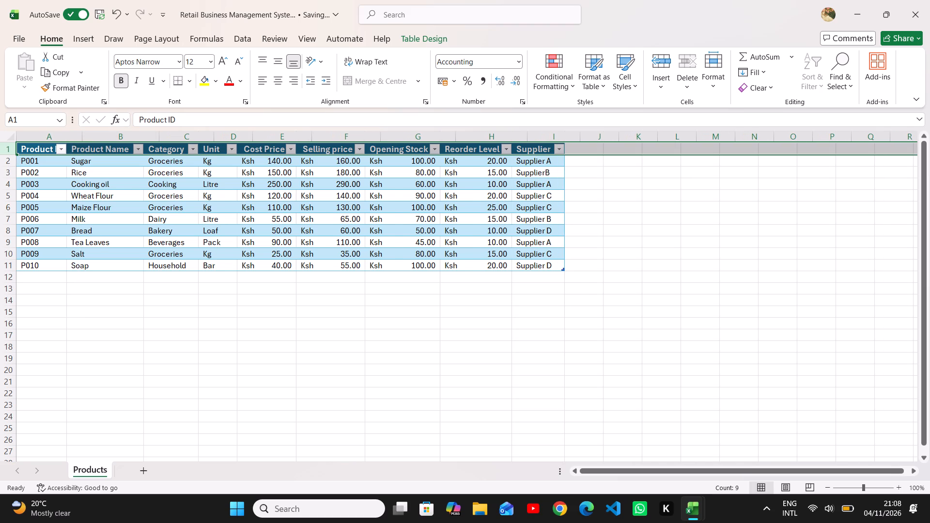
left_click_drag(83, 135, 70, 136)
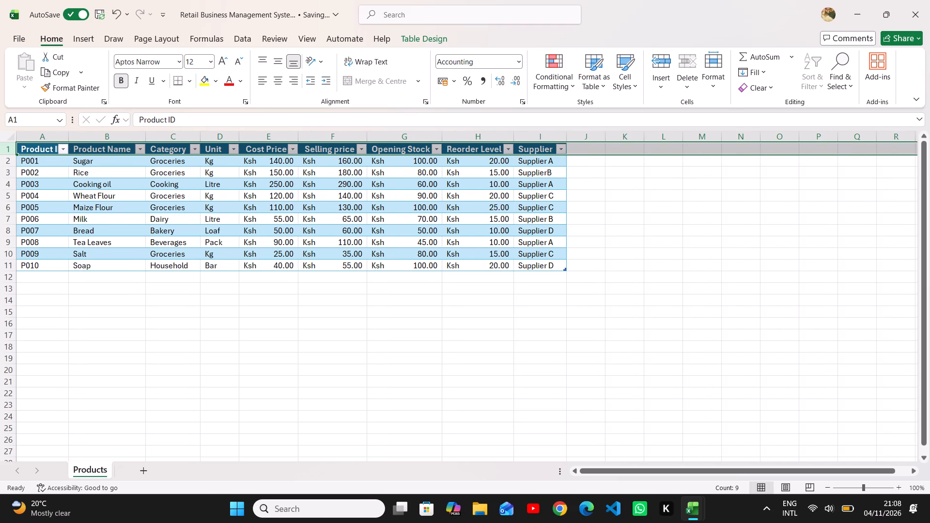
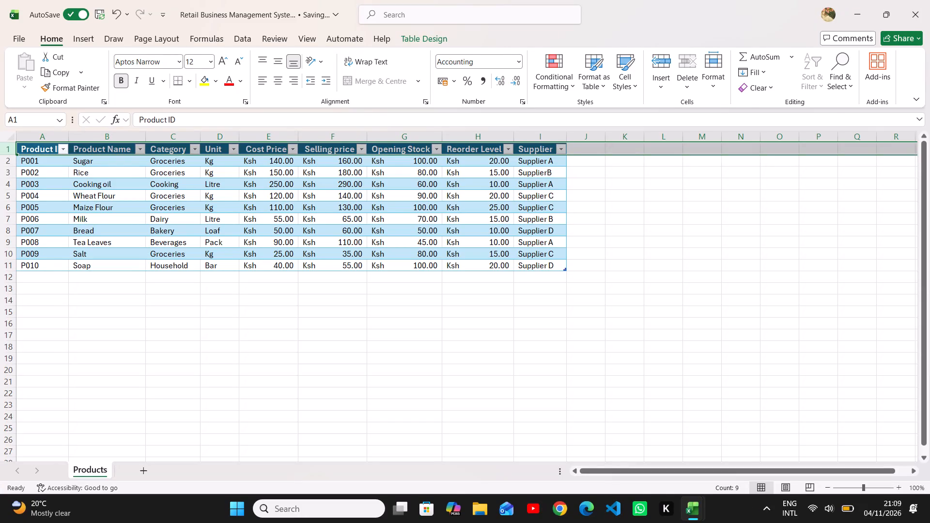
Add a "Profit Per Unit" column header in J1, directly after the Supplier column.
left_click(592, 146)
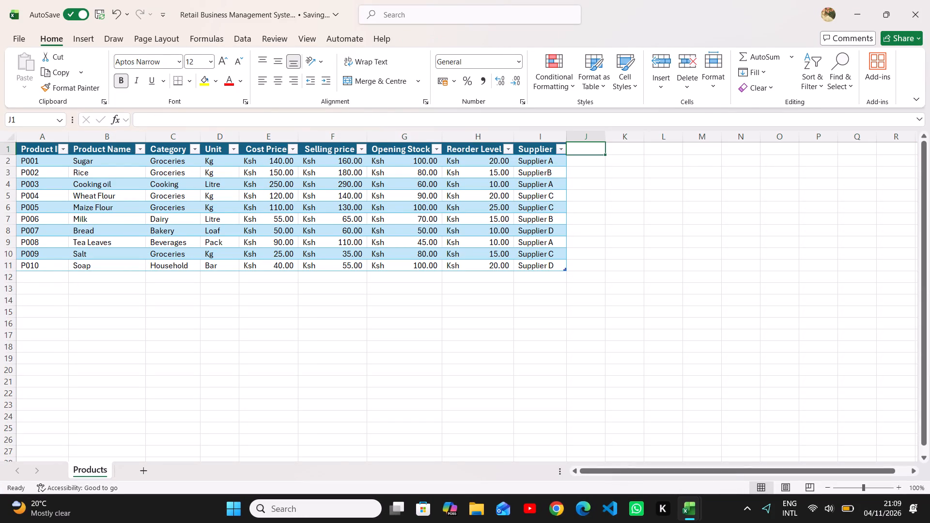
key("Tab")
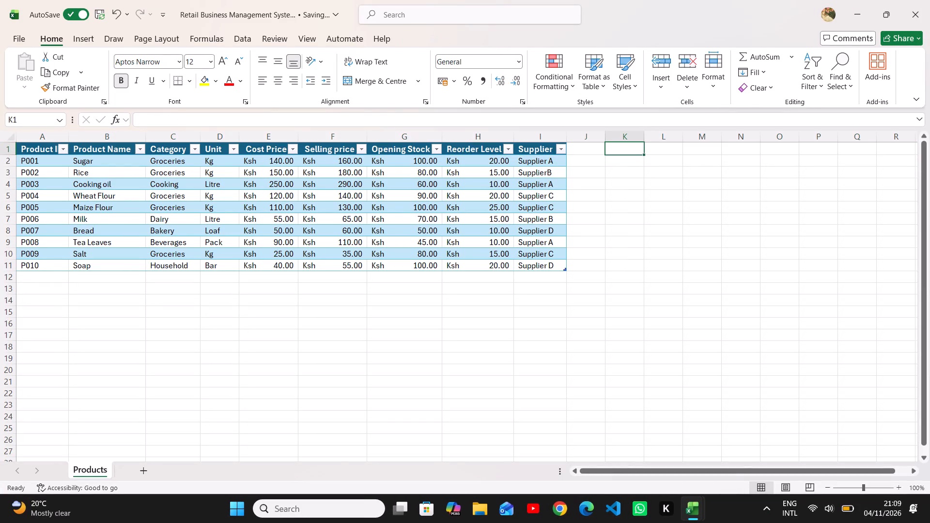
key("BackSpace")
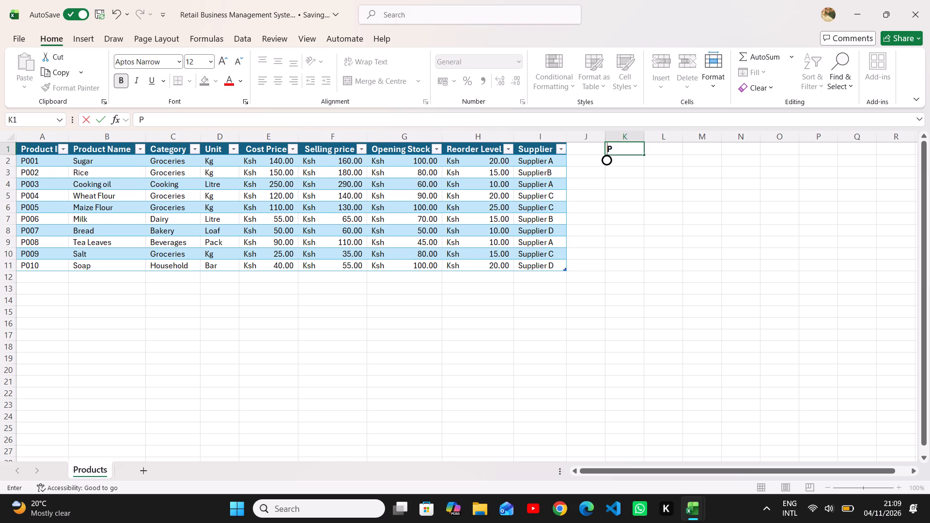
left_click(582, 150)
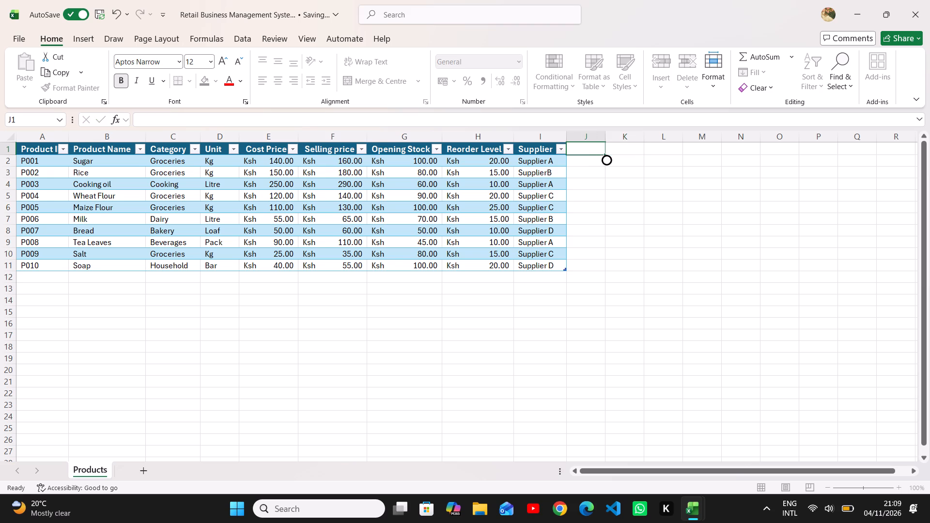
type("rofit")
key("space")
key("u")
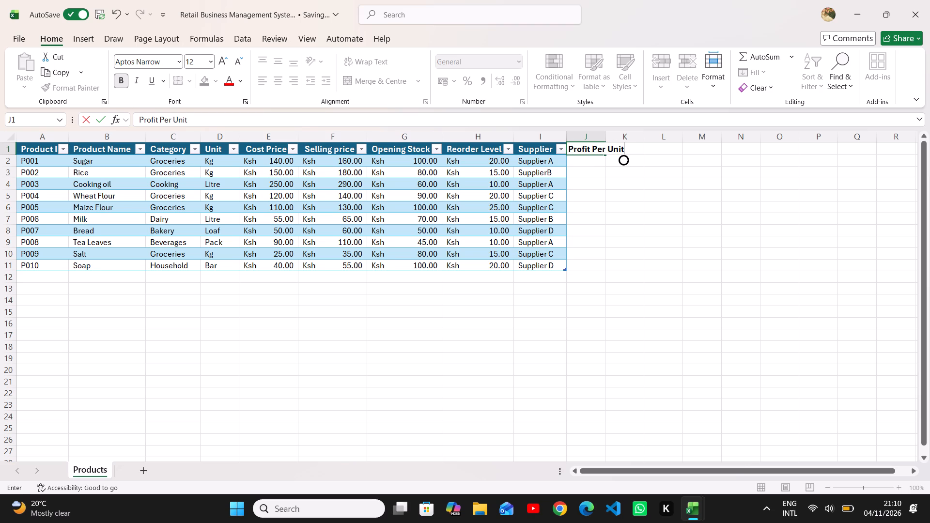
key("Return")
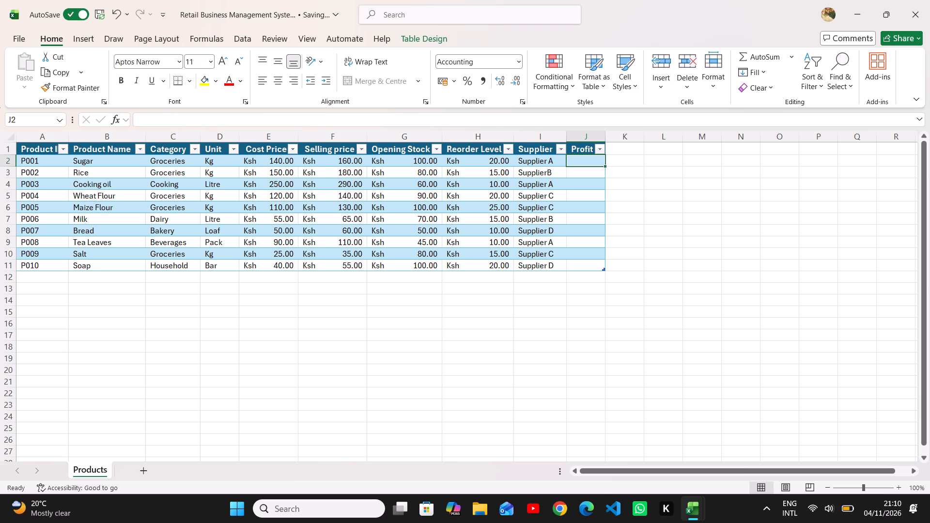
Add a "Profit Margin" column header in K1, beside the Profit Per Unit header.
key("Right")
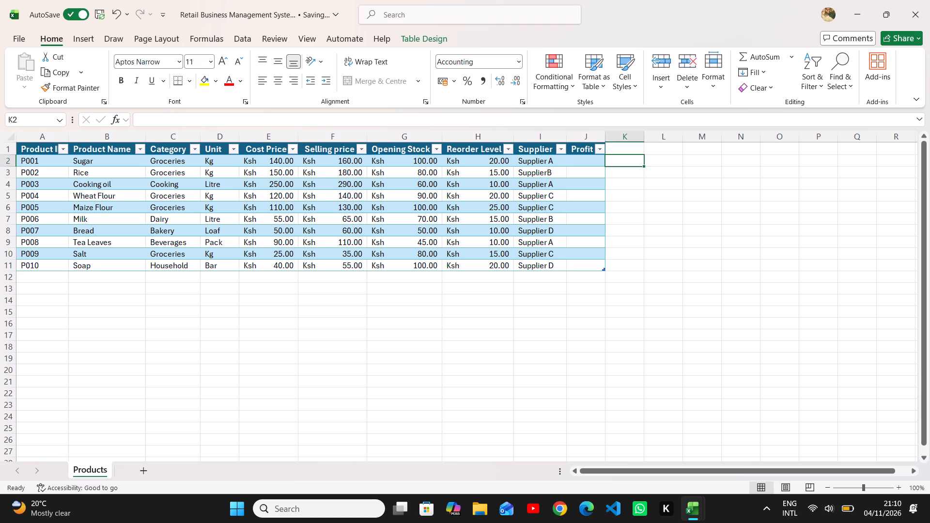
key("Up")
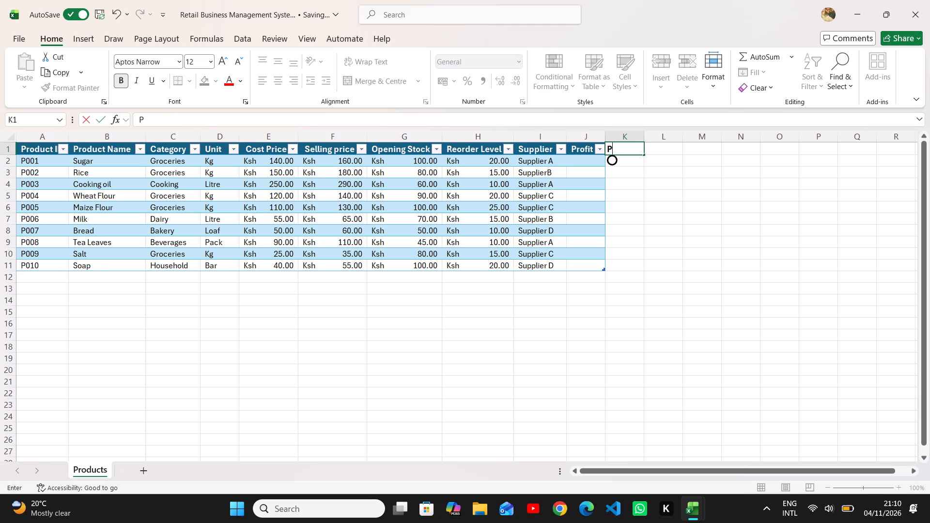
type("rofit")
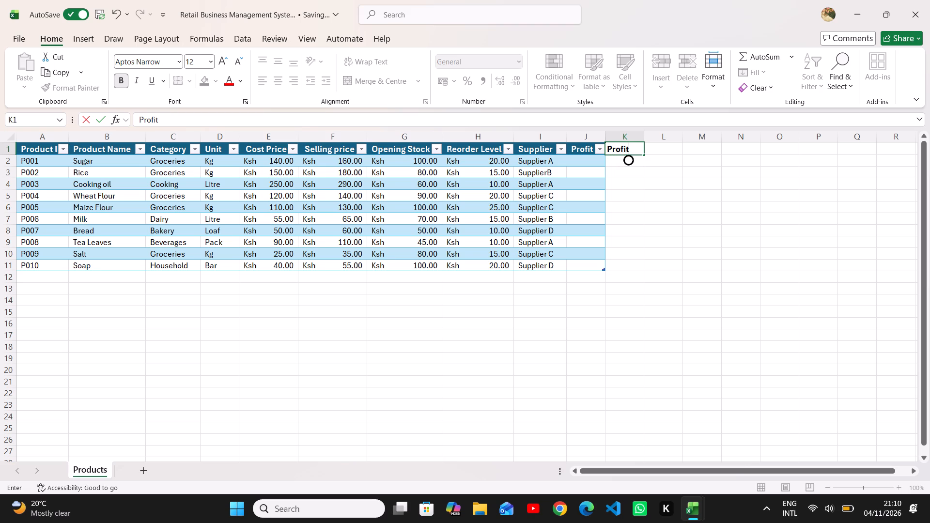
key("space")
type("argin")
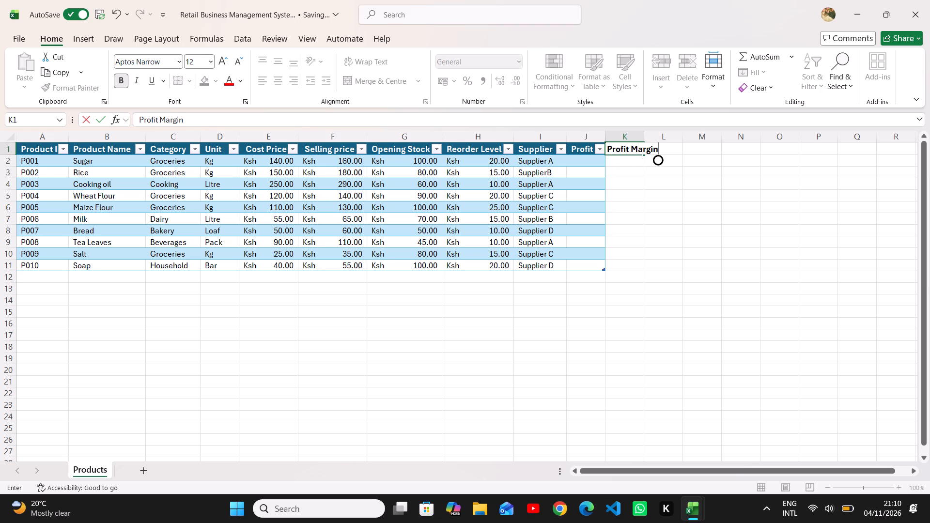
key("Right")
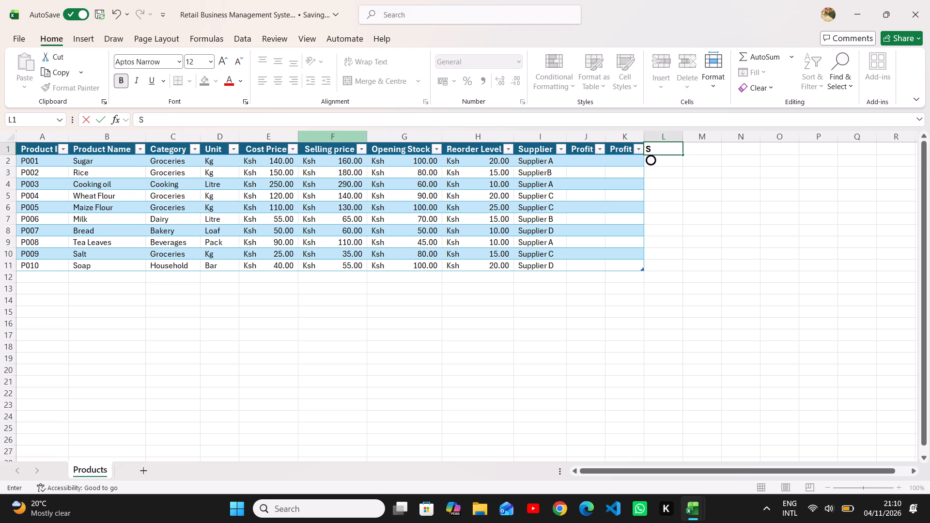
Add a "Stock Value" column header in L1, beside the Profit Margin header.
type("tock")
key("space")
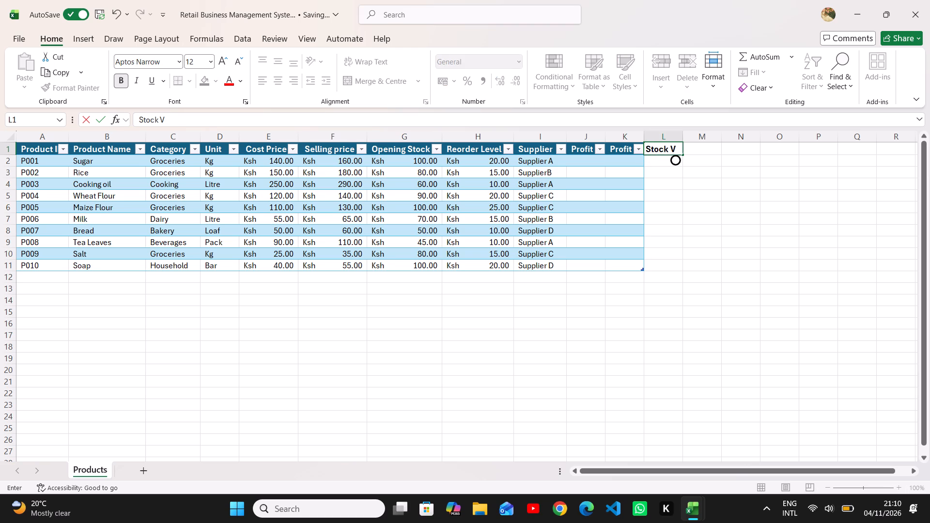
type("alu")
key("e")
key("Right")
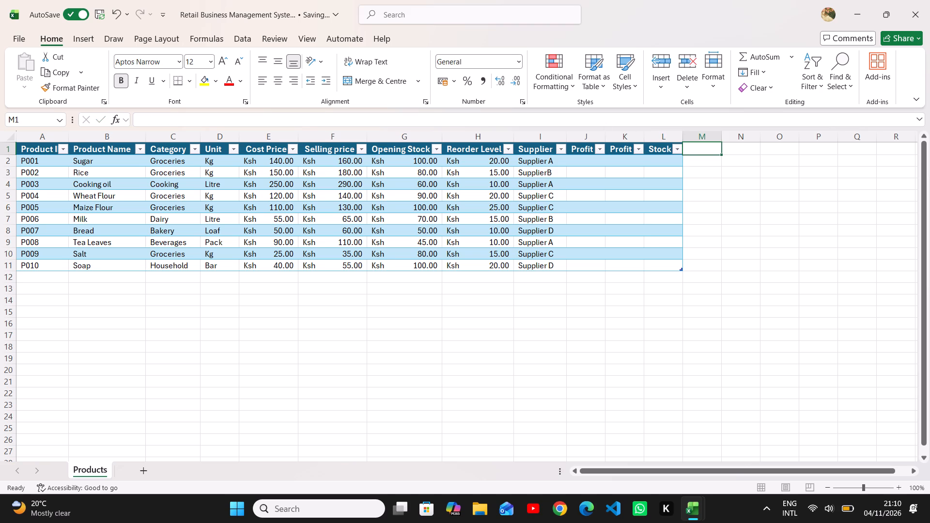
Widen the Profit Per Unit, Profit Margin and Stock Value columns to fit their headers.
left_click_drag(605, 138, 619, 138)
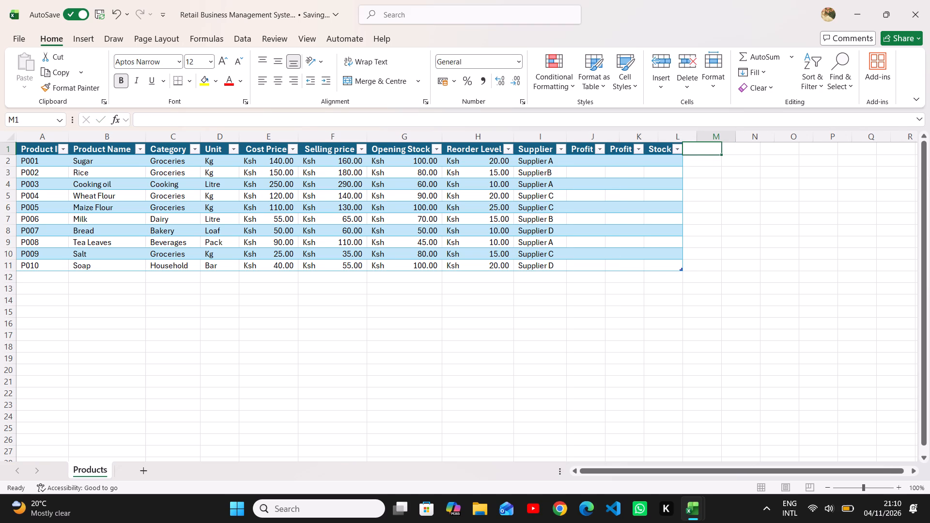
left_click_drag(619, 138, 644, 141)
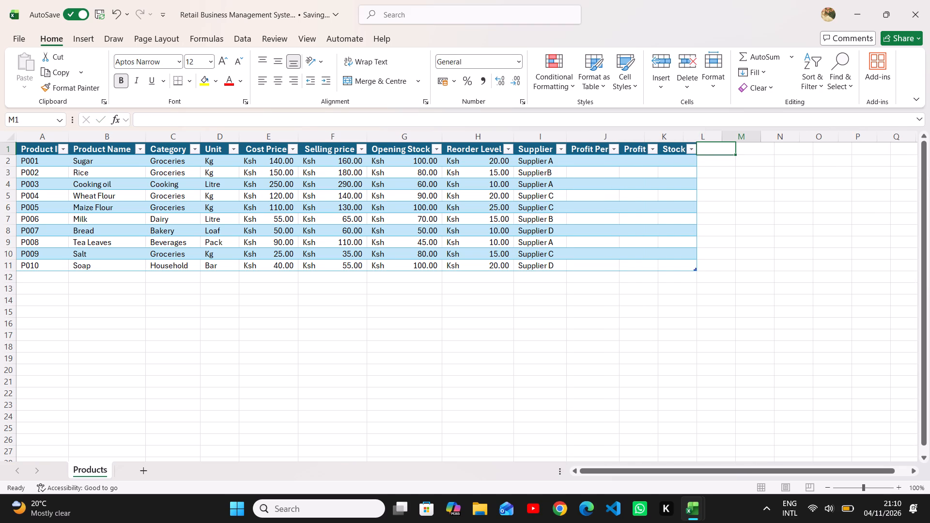
left_click_drag(642, 138, 634, 138)
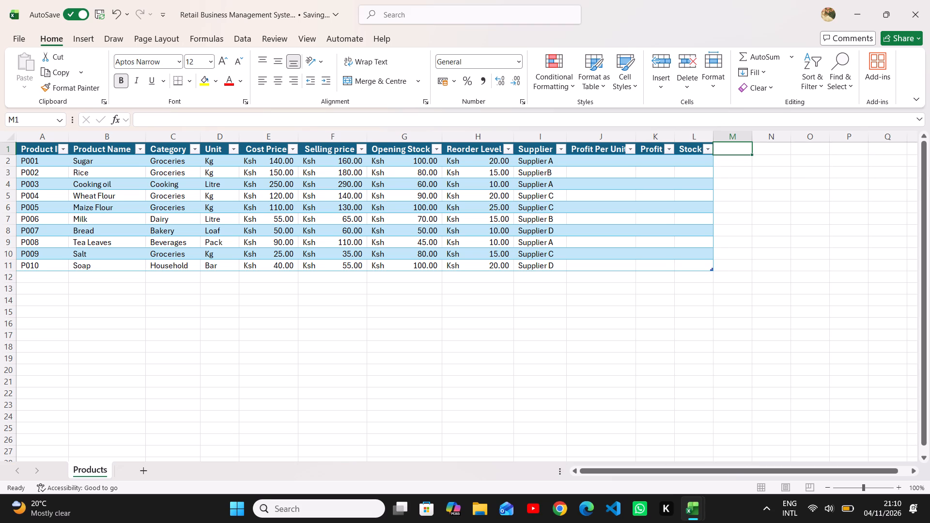
left_click_drag(673, 136, 683, 134)
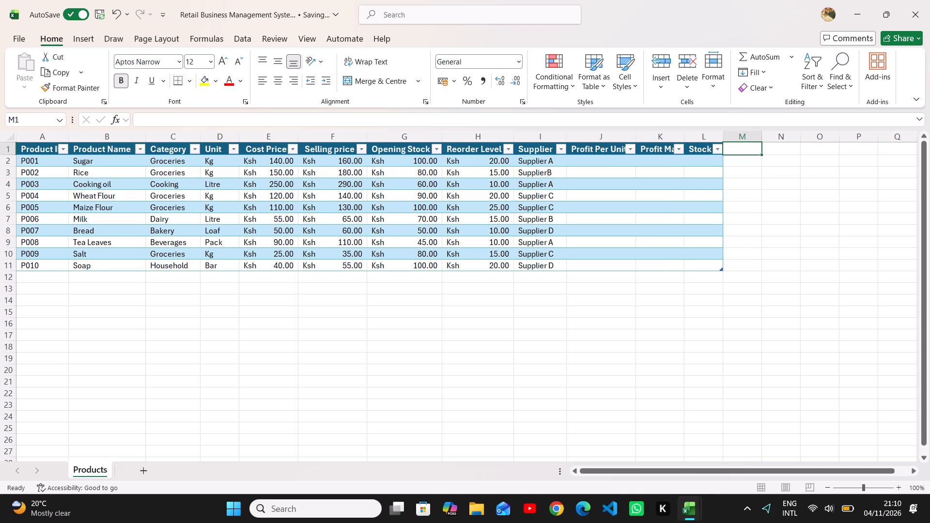
left_click_drag(684, 134, 693, 132)
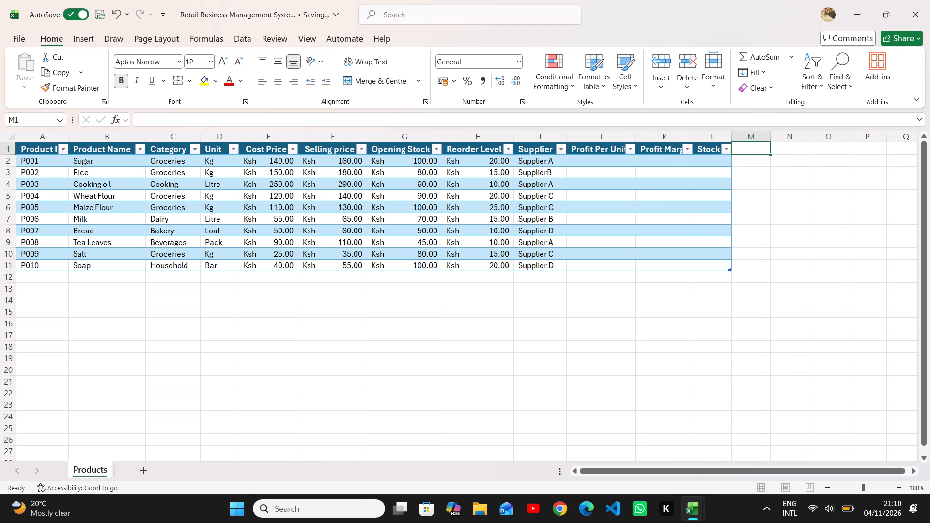
left_click_drag(693, 132, 700, 130)
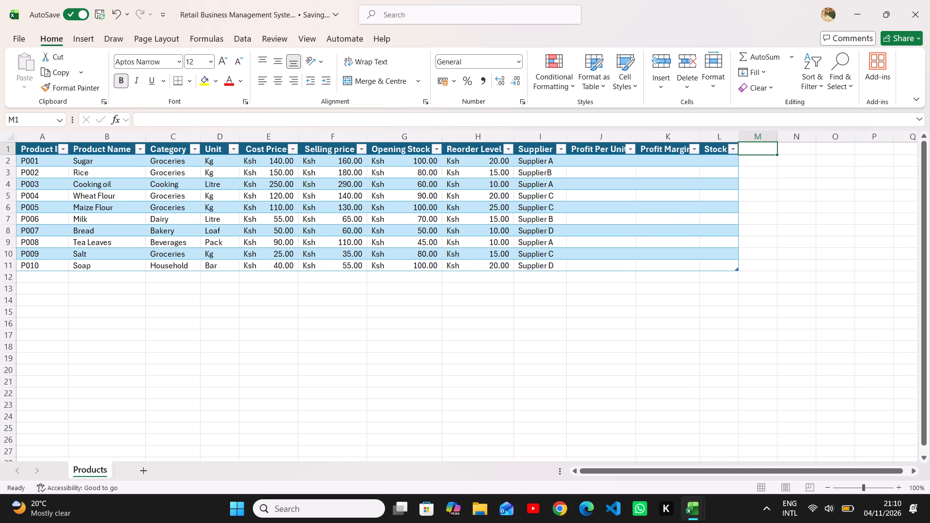
left_click_drag(737, 134, 753, 136)
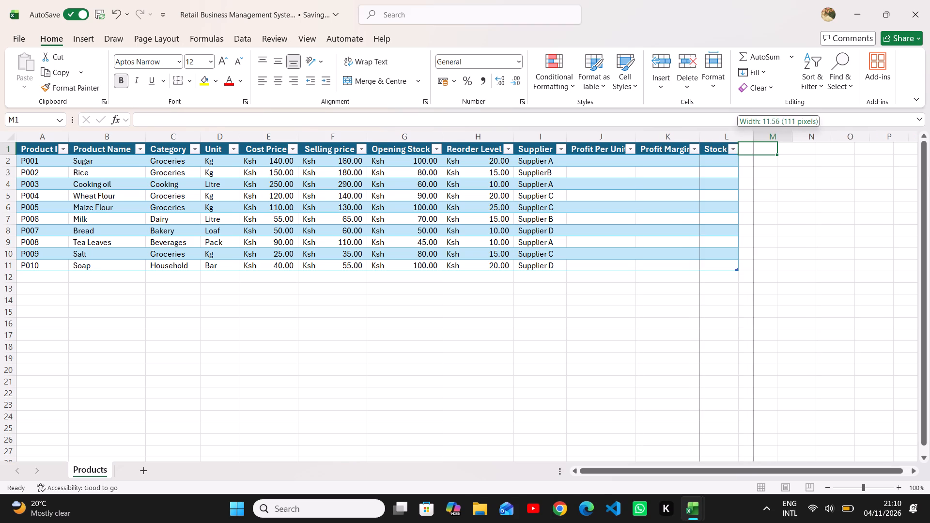
left_click_drag(753, 136, 754, 135)
left_click_drag(754, 135, 762, 135)
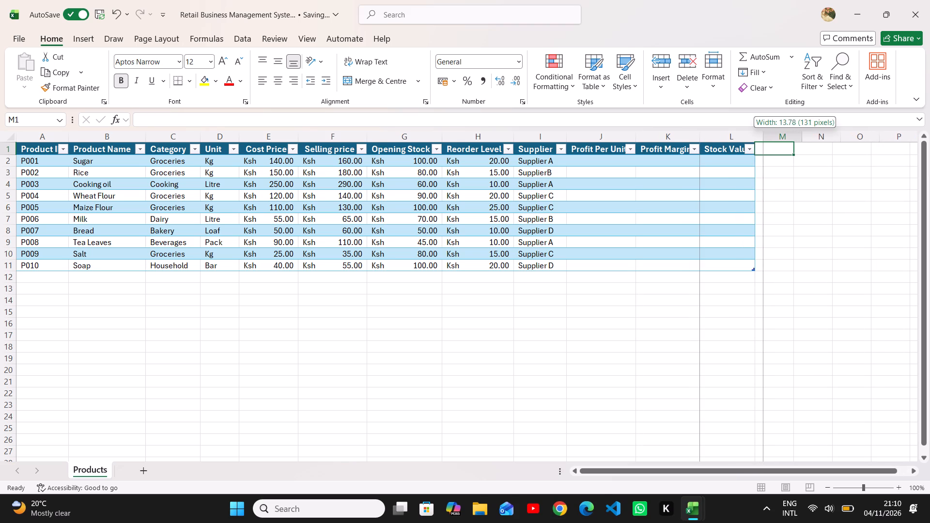
left_click_drag(762, 135, 762, 130)
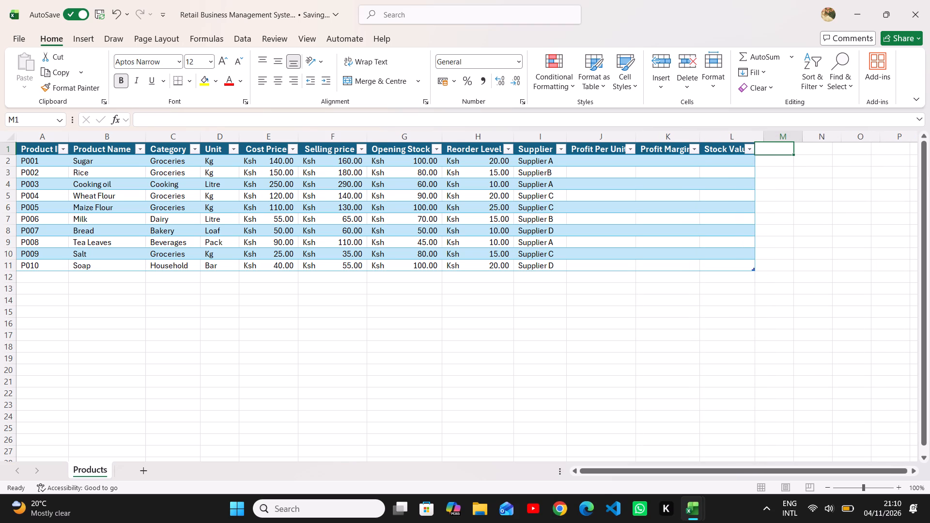
left_click(701, 141)
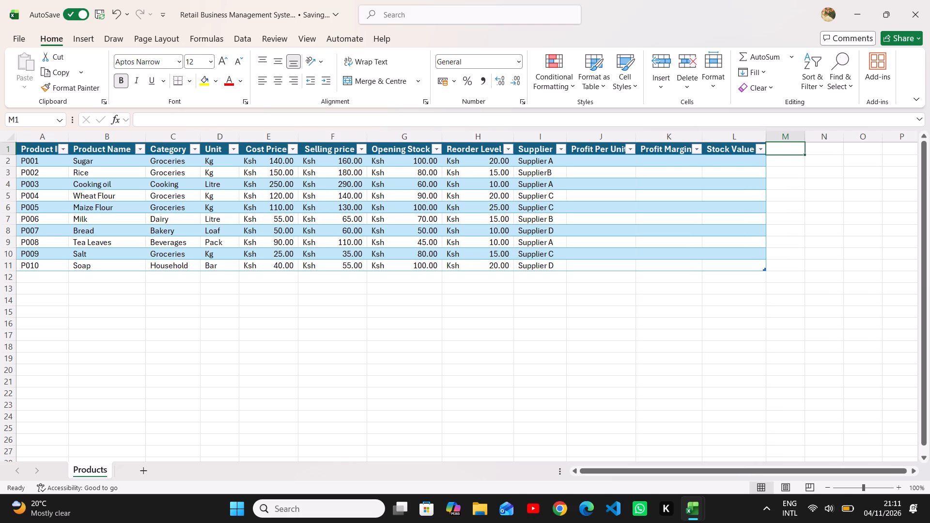
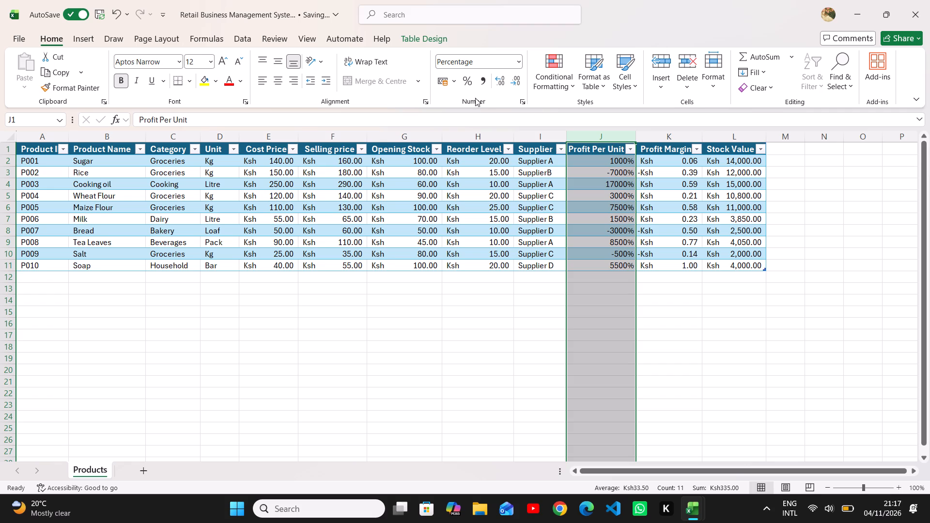
Format the Profit Per Unit column in the Accounting number format with the Ksh currency.
left_click(443, 84)
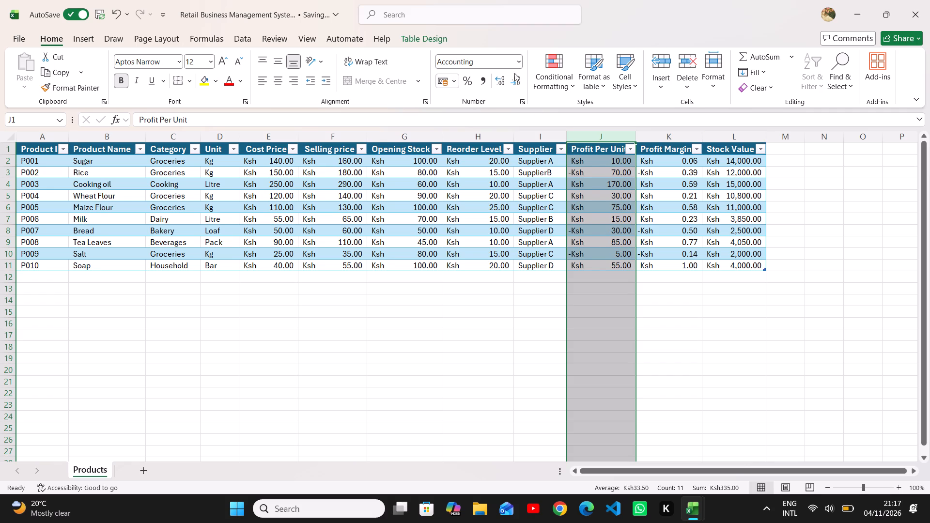
Format the Profit Margin column as percentages.
left_click(674, 134)
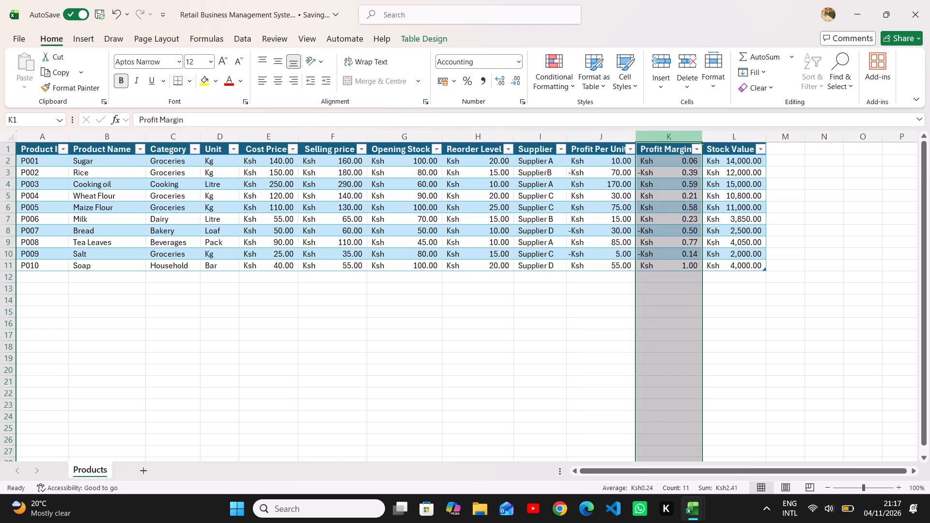
left_click(465, 88)
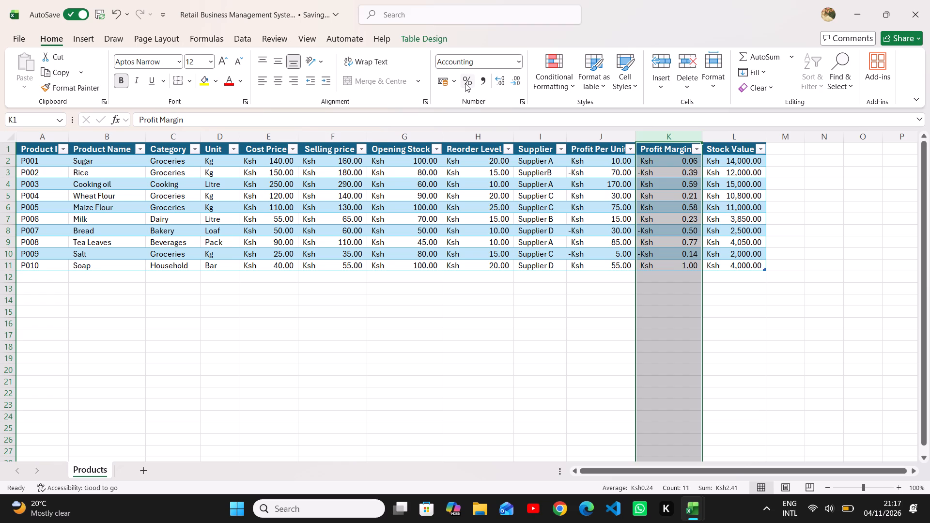
left_click(465, 83)
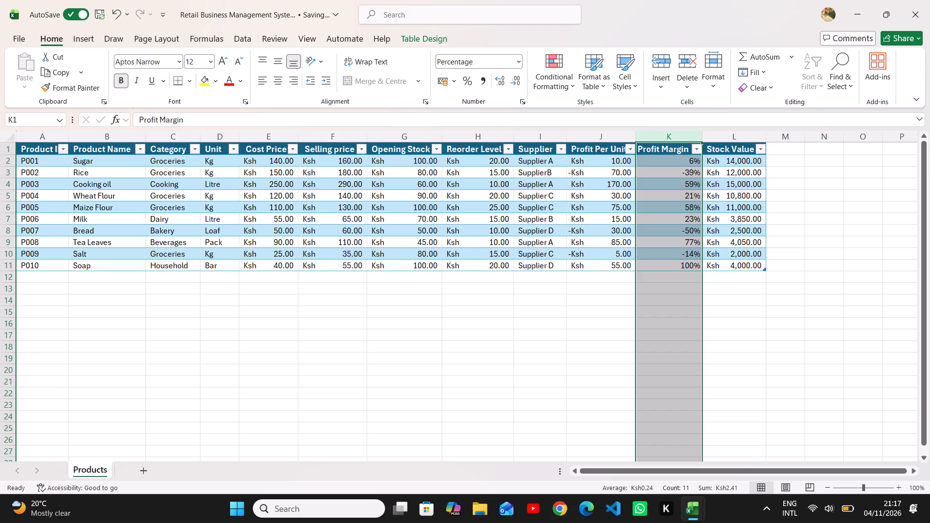
left_click(583, 281)
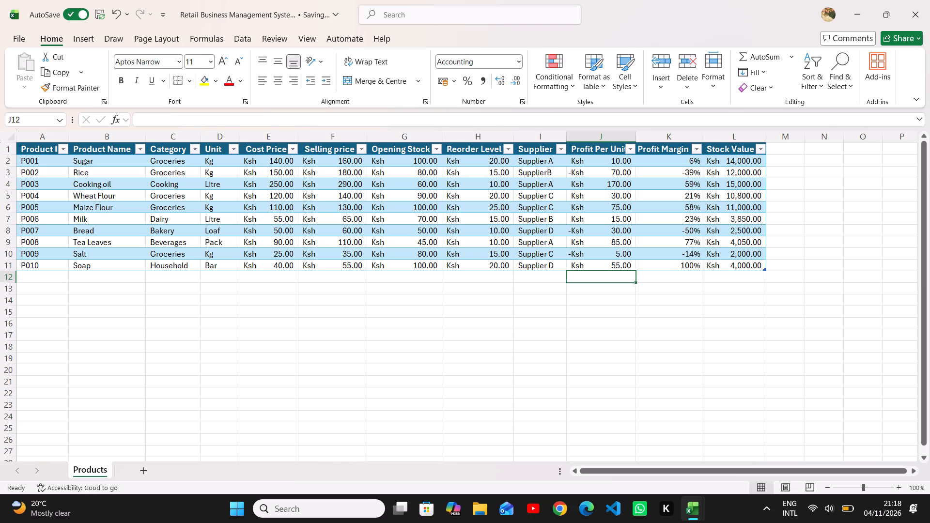
Start a data validation rule for the Category cells C2:C11, with List as the allowed type.
left_click_drag(158, 161, 185, 198)
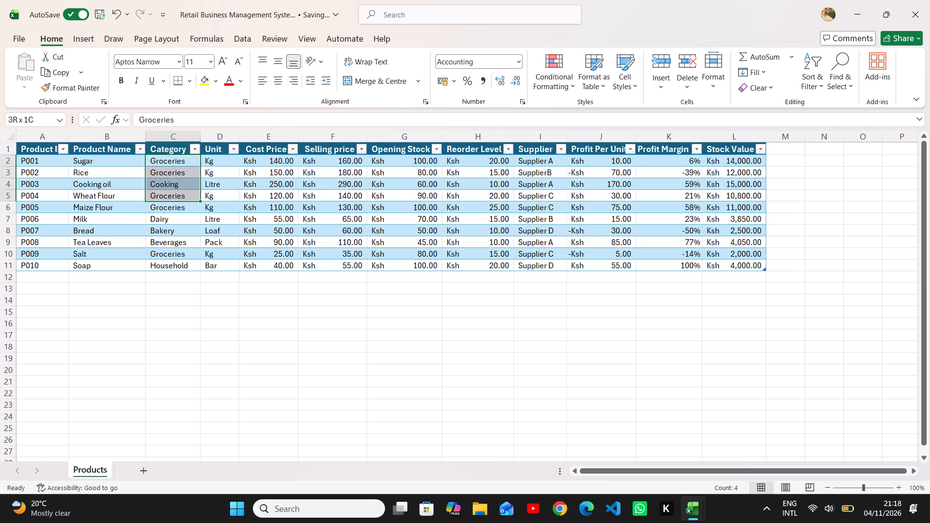
left_click_drag(185, 198, 189, 261)
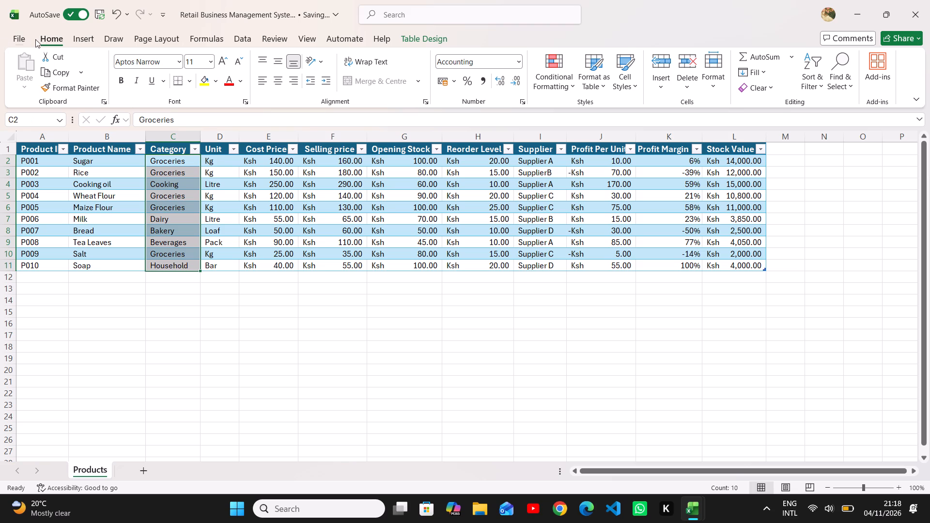
left_click(236, 39)
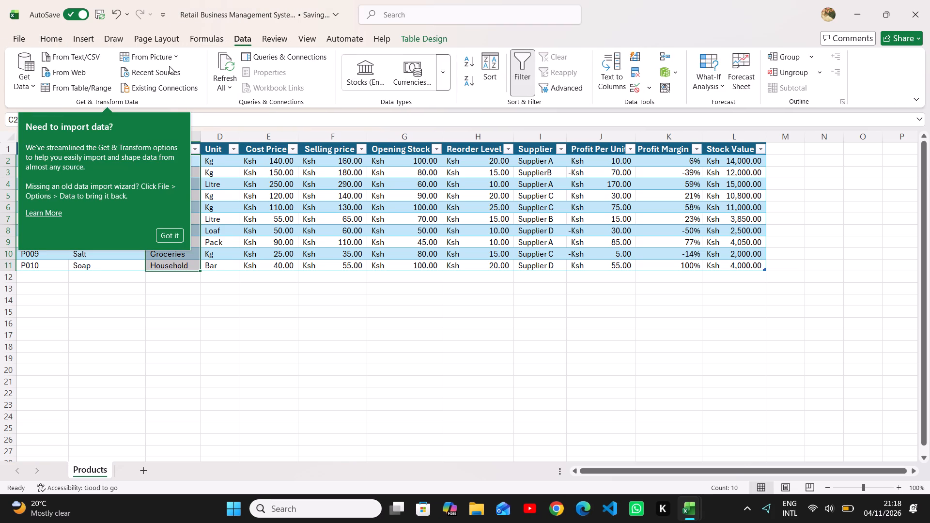
left_click(175, 229)
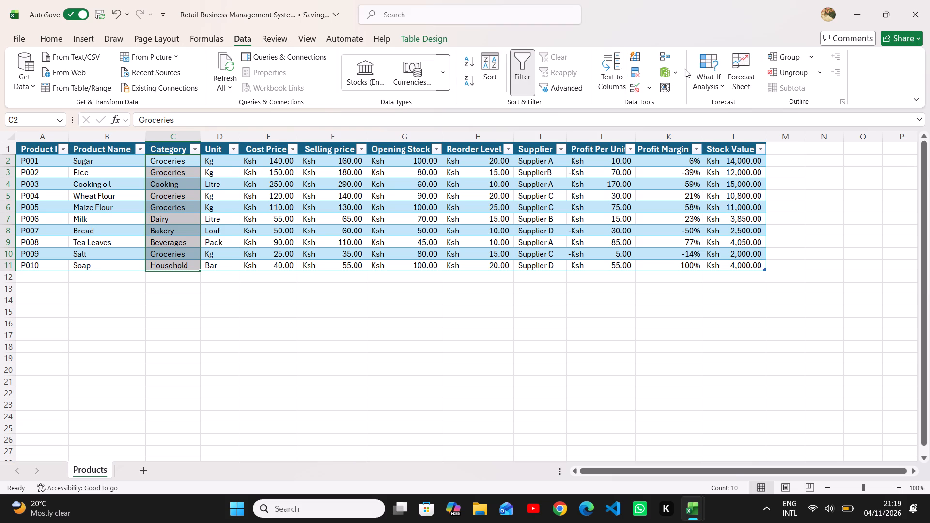
left_click(395, 12)
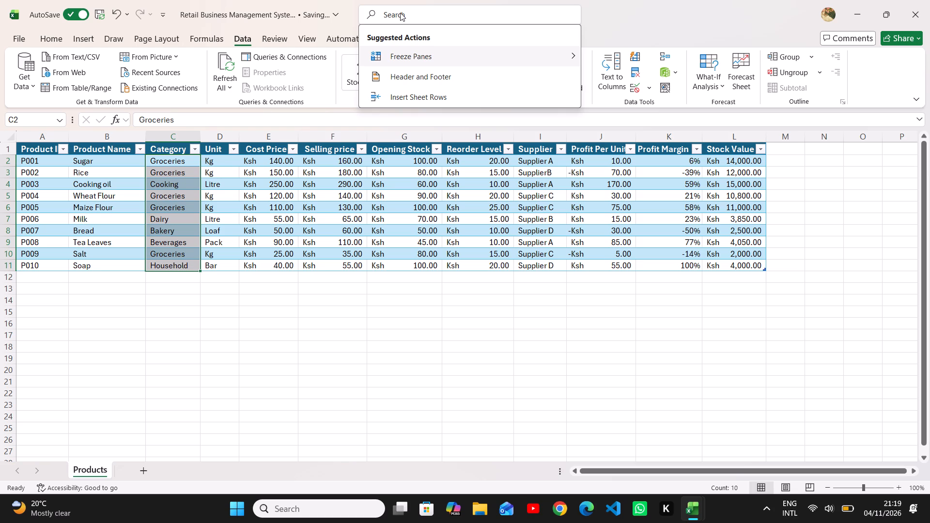
type("dat")
key("a")
key("space")
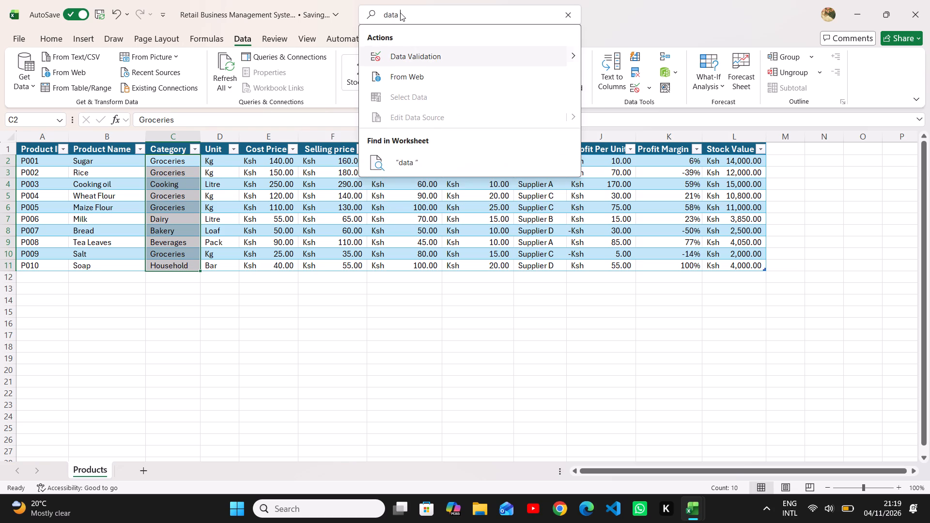
left_click(485, 55)
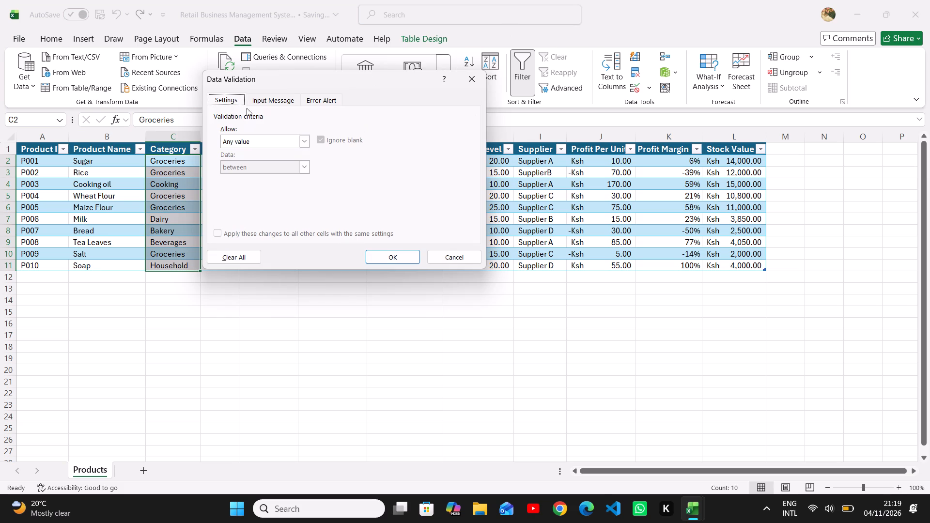
left_click(304, 141)
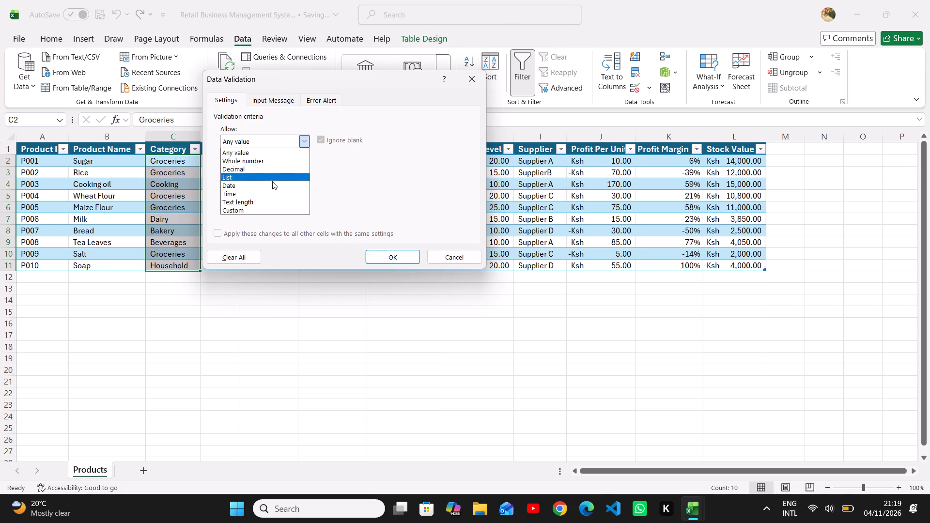
scroll(271, 182, "down", 2)
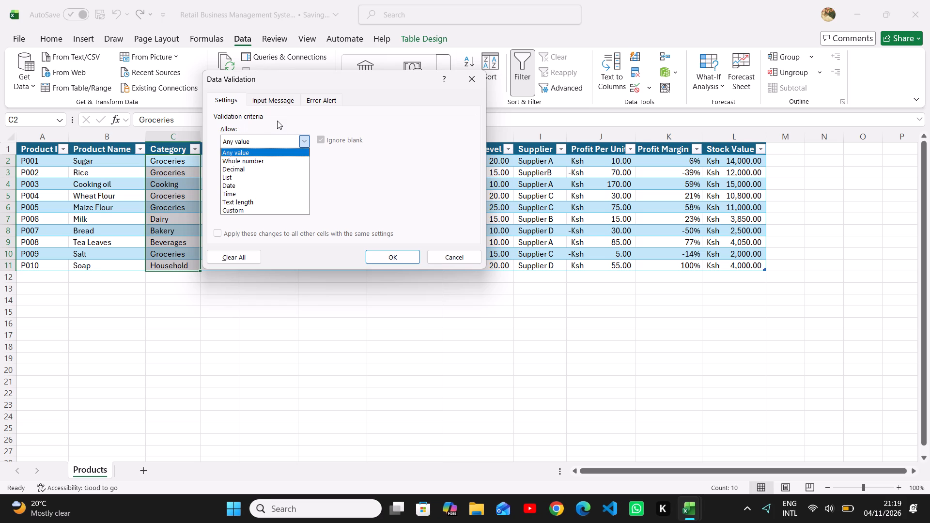
left_click(274, 103)
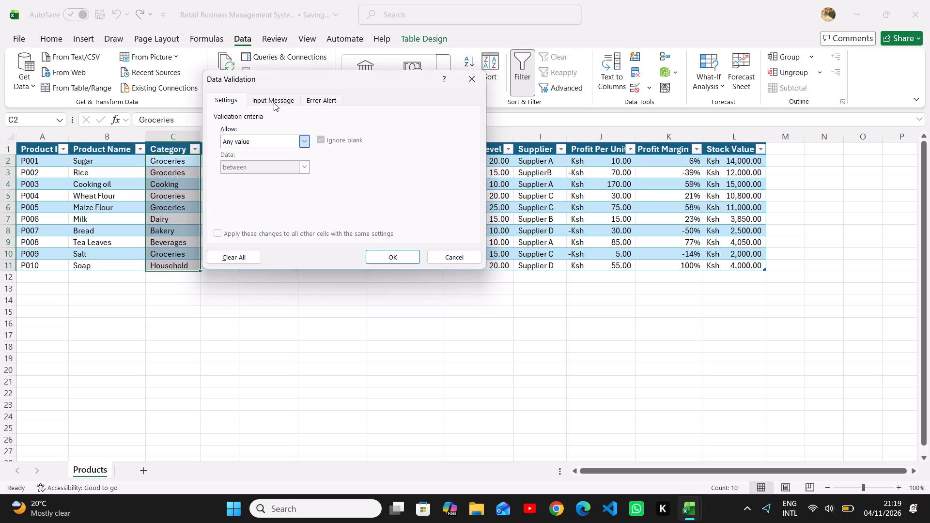
left_click(327, 95)
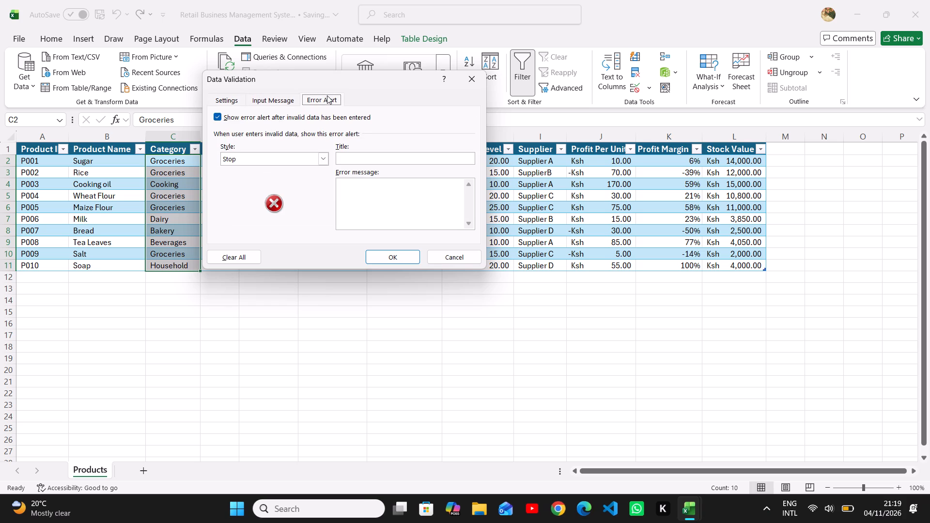
left_click(223, 104)
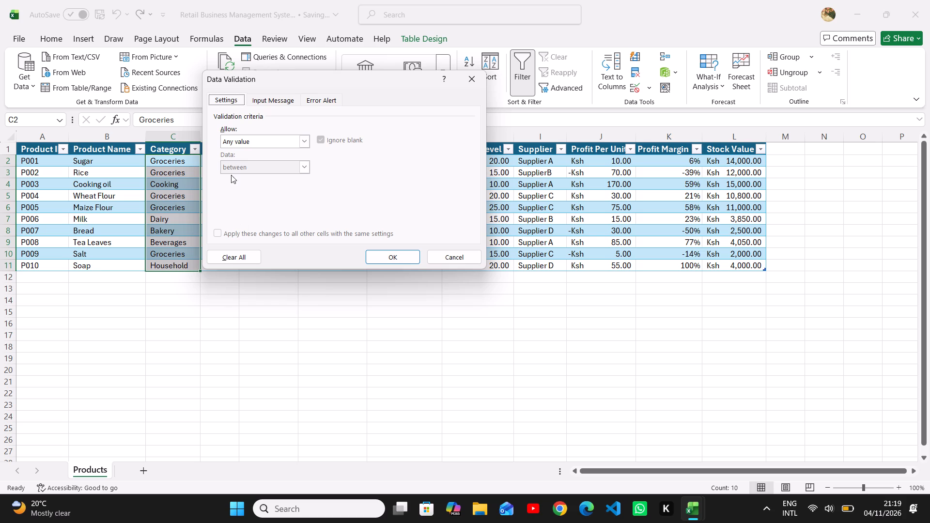
left_click(309, 143)
left_click(294, 175)
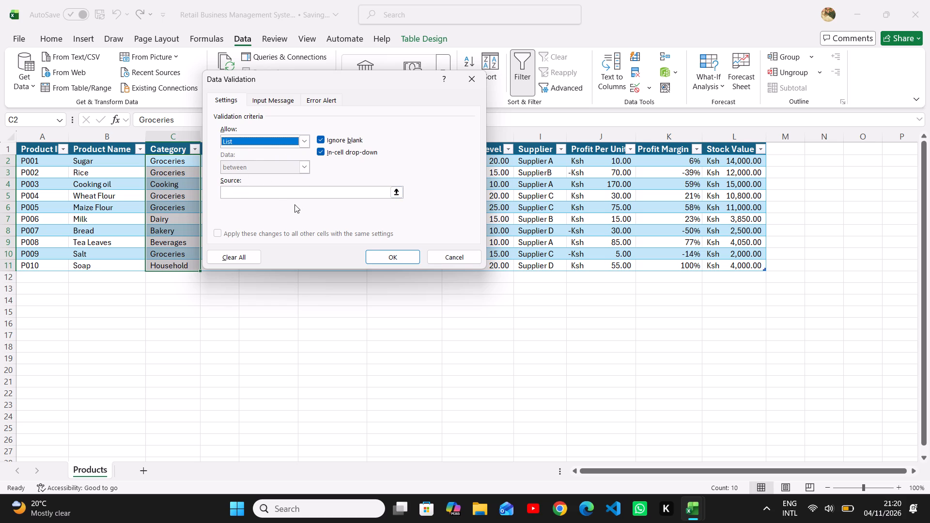
Enter the category names Groceries, cooking and Dairy, separated by commas, as the validation list's source.
left_click(274, 194)
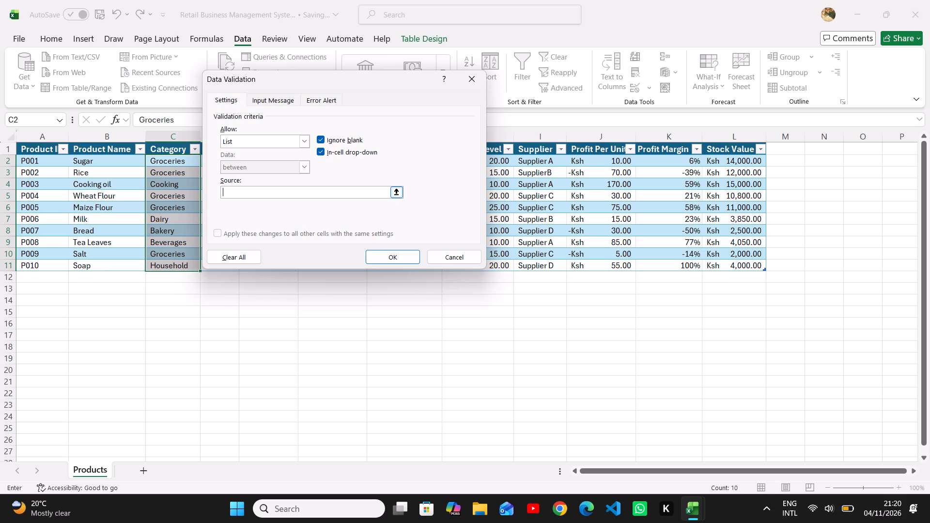
left_click(274, 194)
type("ocer")
type("ies")
type(",")
key("space")
type("cooki")
type("kin")
key("g")
key("BackSpace")
key("BackSpace")
key("BackSpace")
key("BackSpace")
type("ng")
key("comma")
key("space")
type("ai")
key("r")
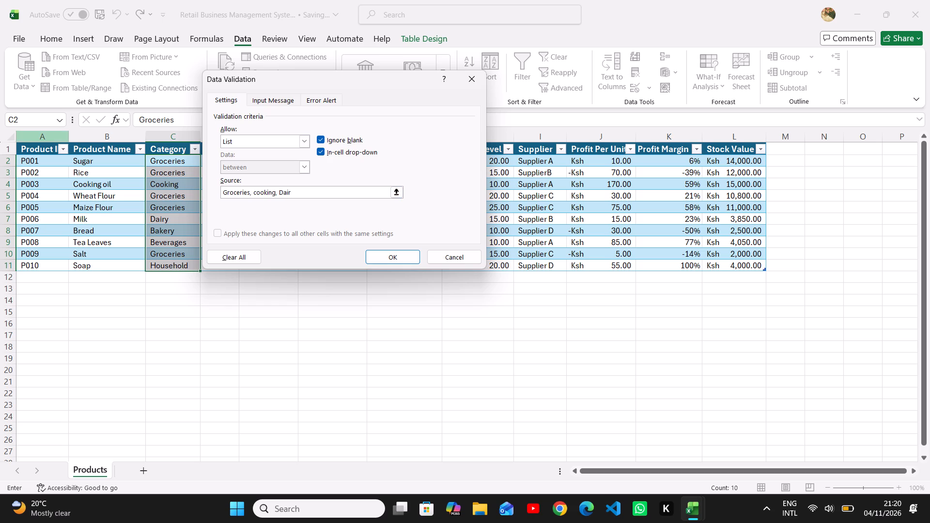
key("y")
type(",")
key("space")
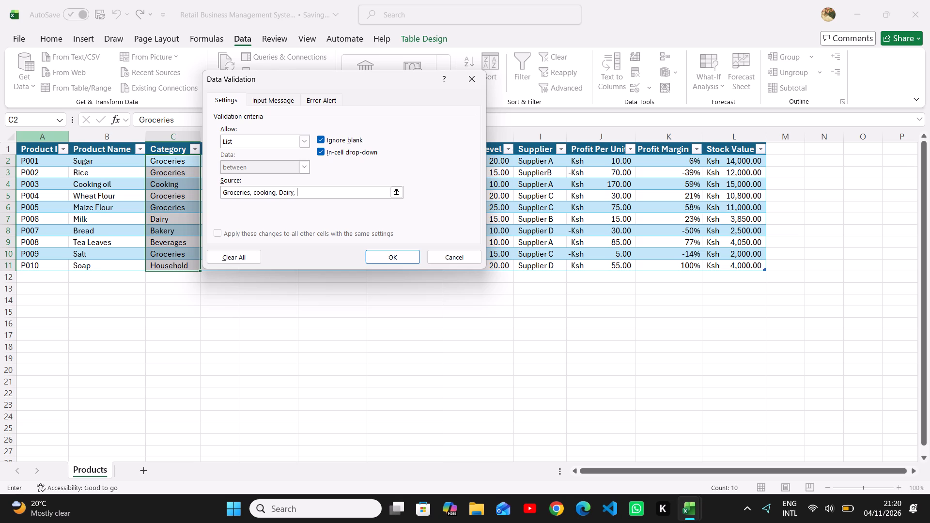
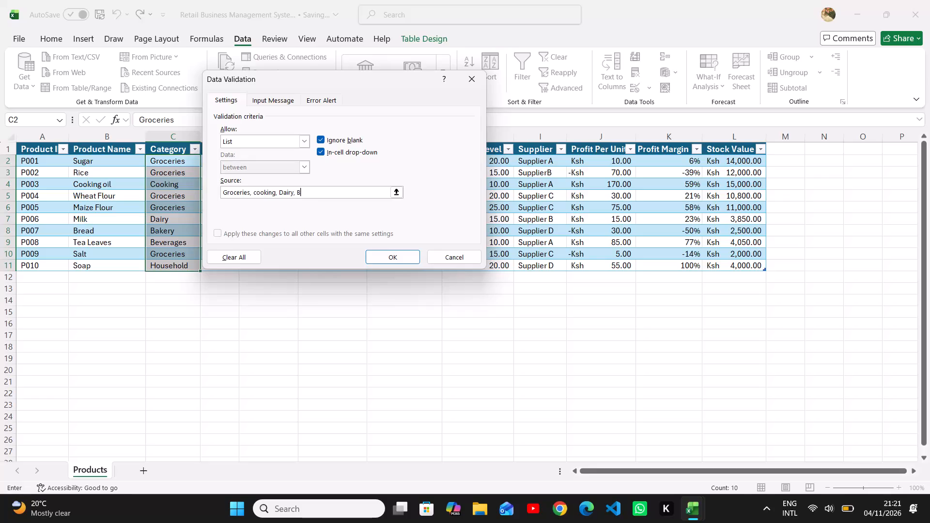
Complete the Category validation list's source with Bakery, Beverages and Household, separated by commas, and apply the rule.
type("akery")
type(",")
key("space")
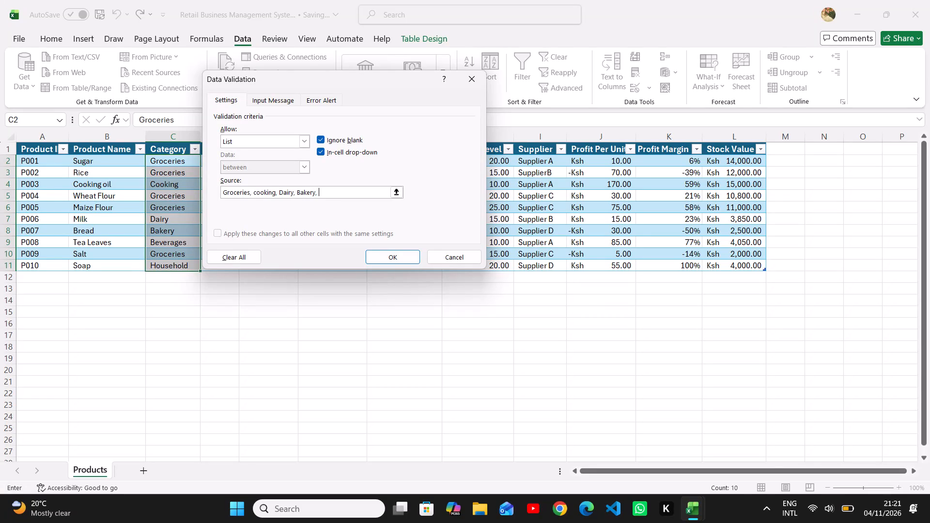
key("e")
type("verages")
type(",")
key("space")
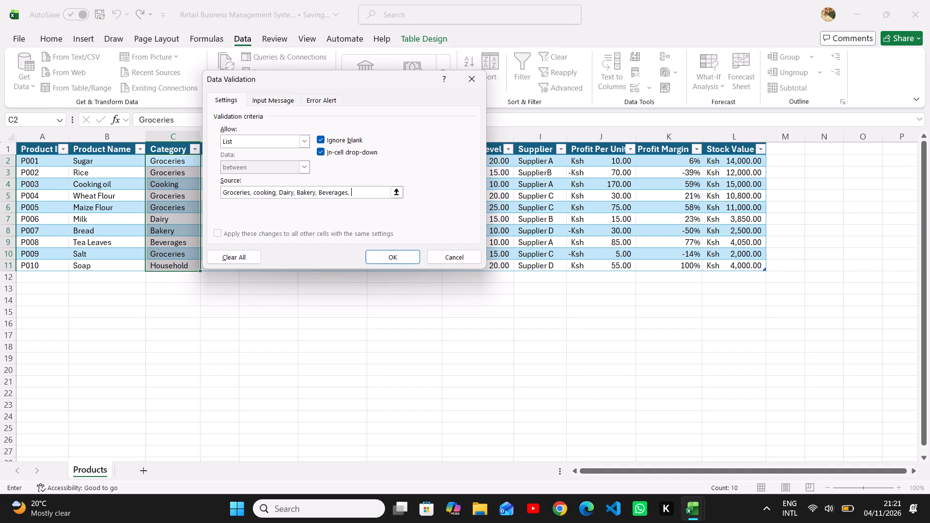
type("ou")
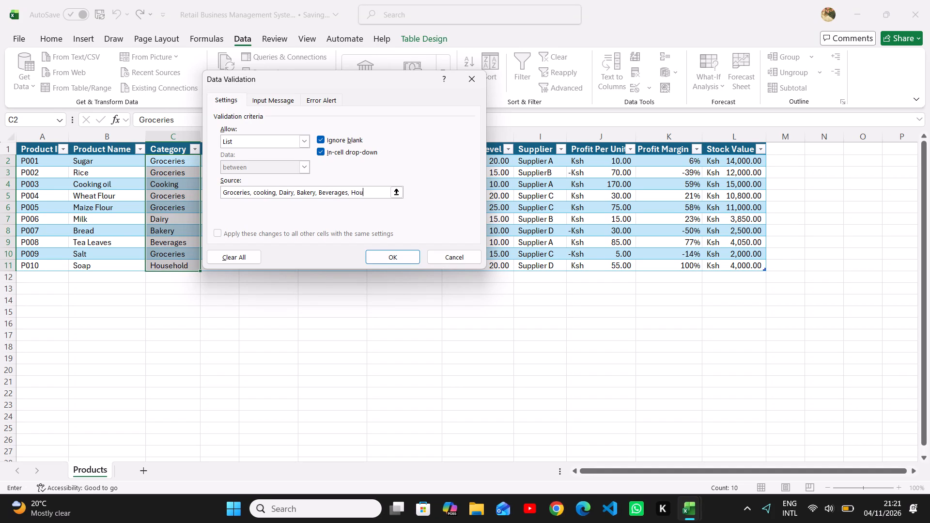
type("seholg")
key("BackSpace")
key("d")
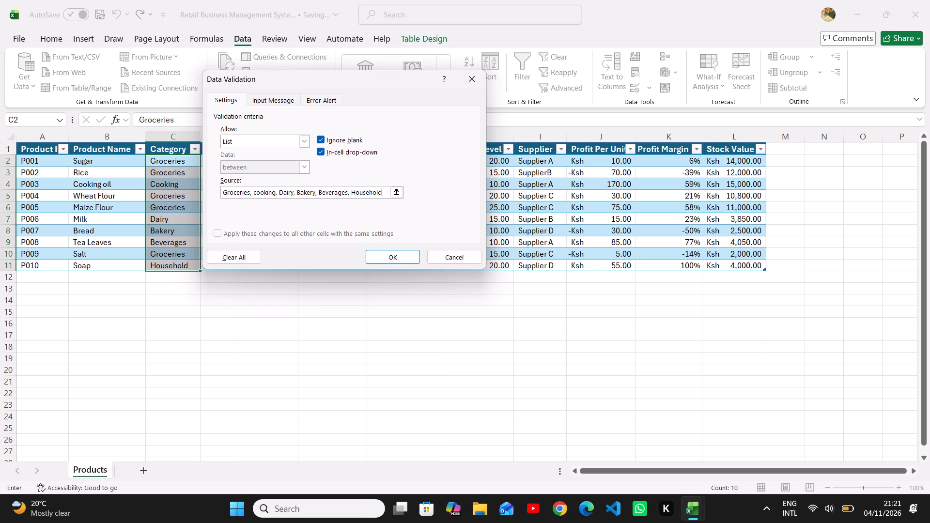
left_click(386, 254)
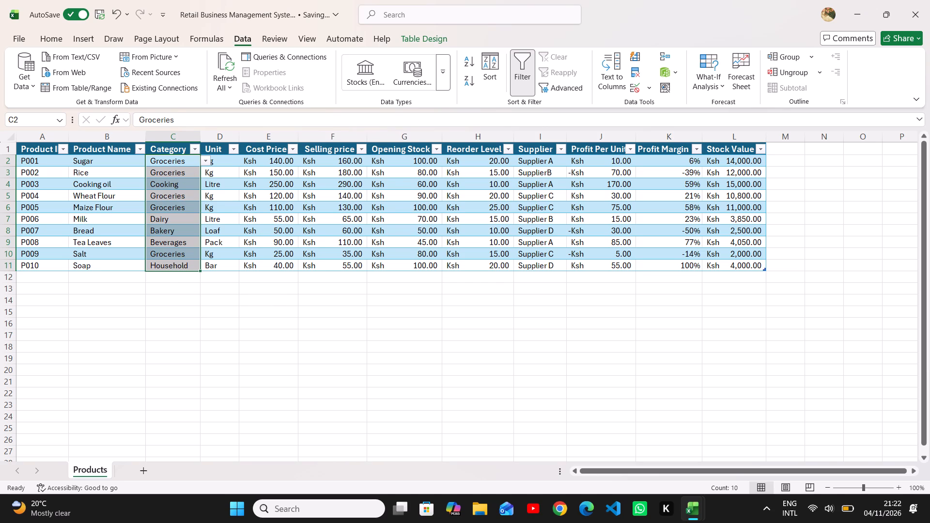
Start a data validation rule for the Unit cells D2:D11, with List as the allowed type.
left_click(233, 158)
left_click_drag(228, 159, 231, 166)
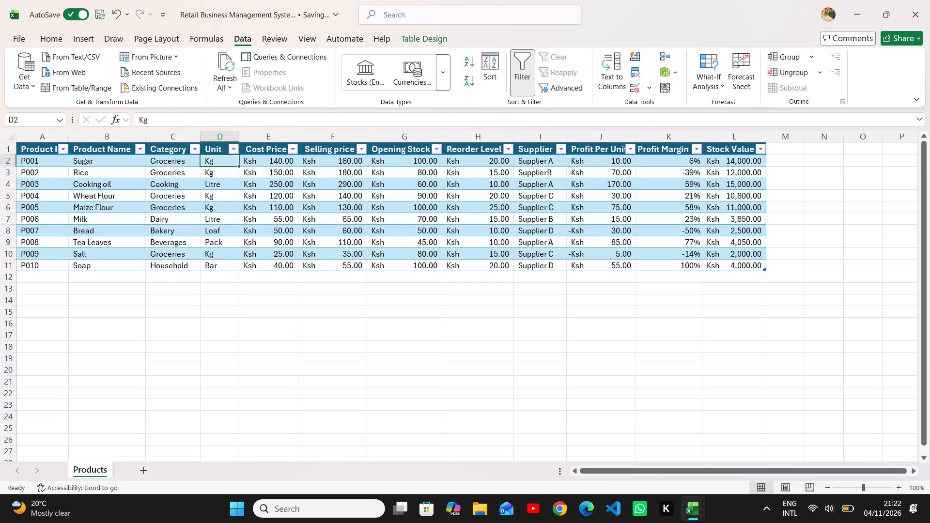
left_click_drag(231, 166, 234, 264)
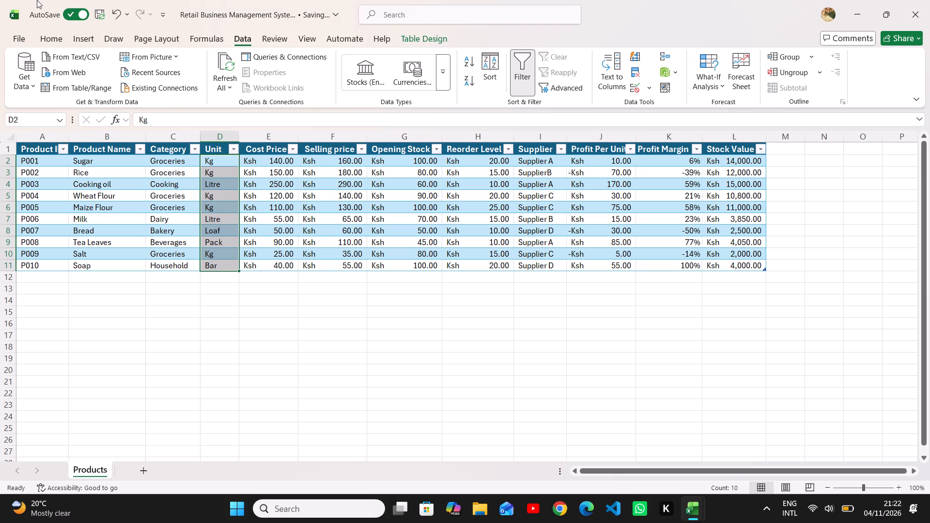
left_click(246, 38)
left_click(406, 12)
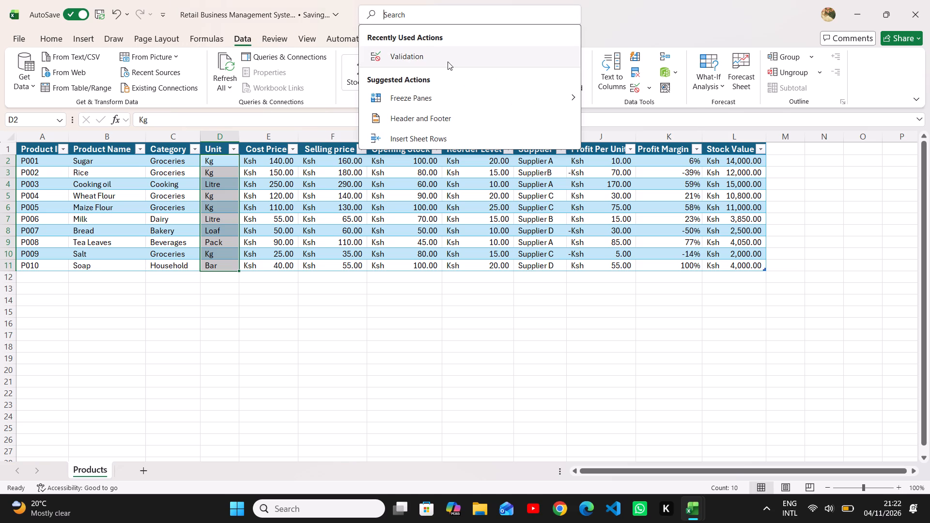
left_click(447, 49)
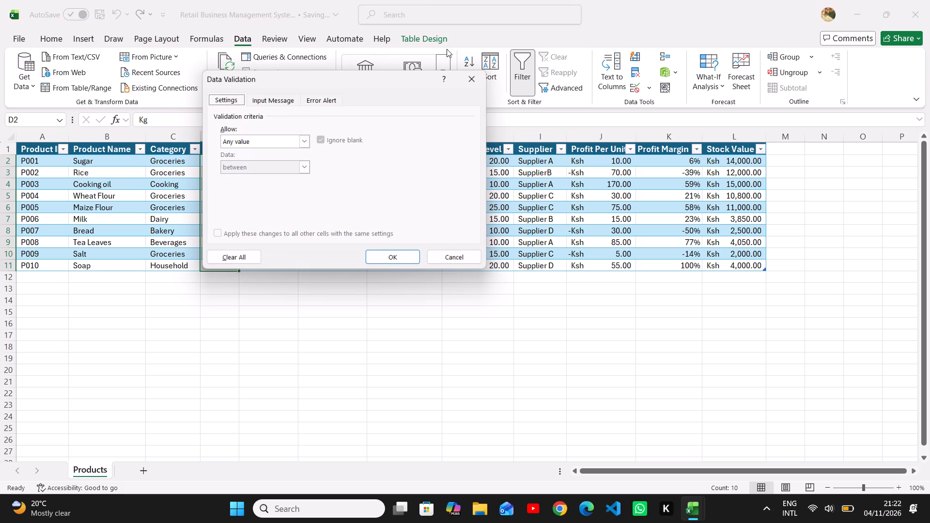
left_click(276, 141)
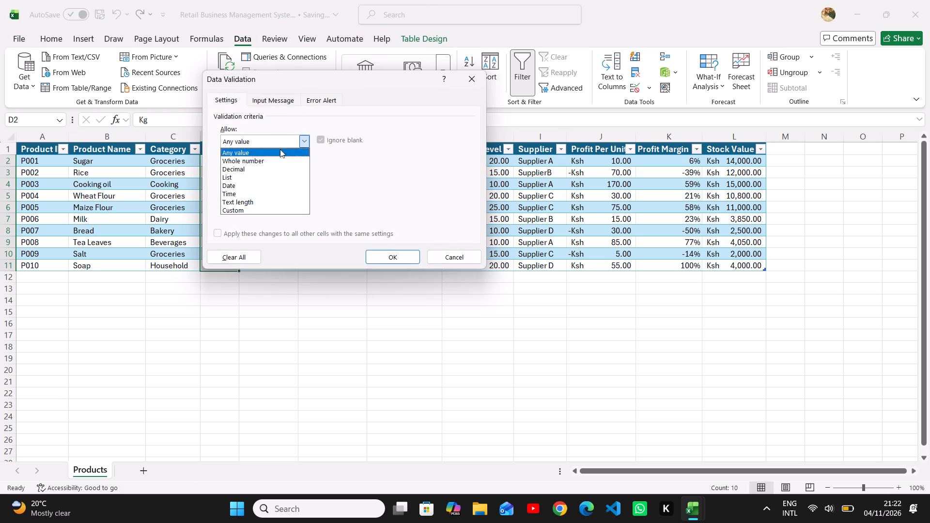
left_click(286, 177)
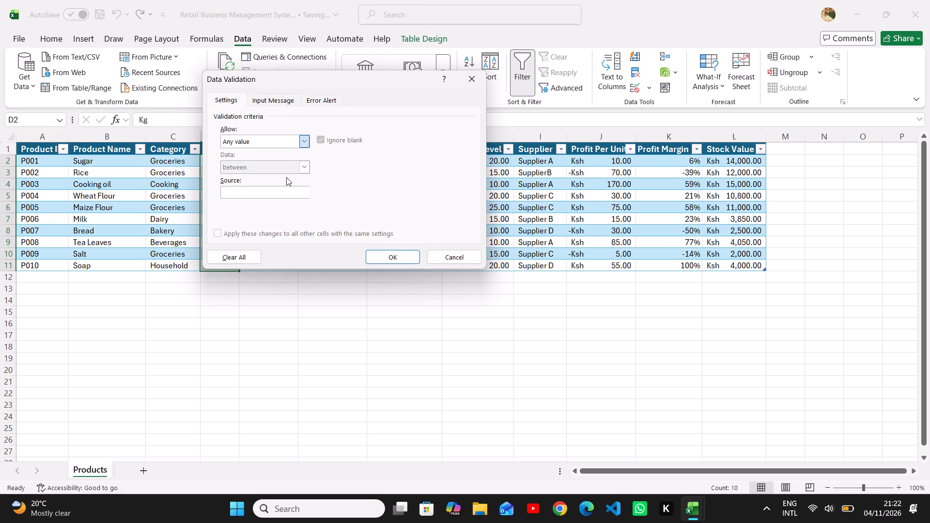
Enter Kg, Litre, Loaf, Pack and Bar, separated by commas, as the Unit list's source and apply the rule.
left_click(286, 190)
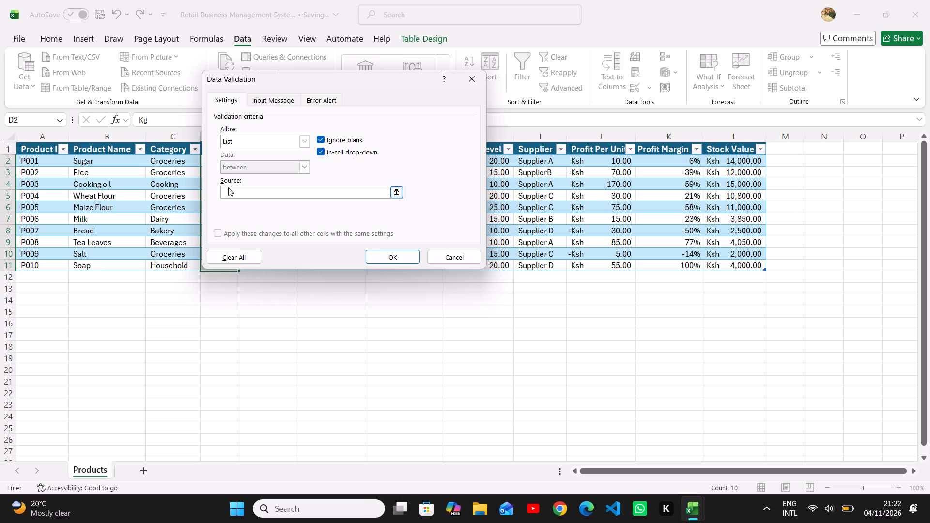
key("g")
type(",")
key("space")
key("BackSpace")
type(",")
key("space")
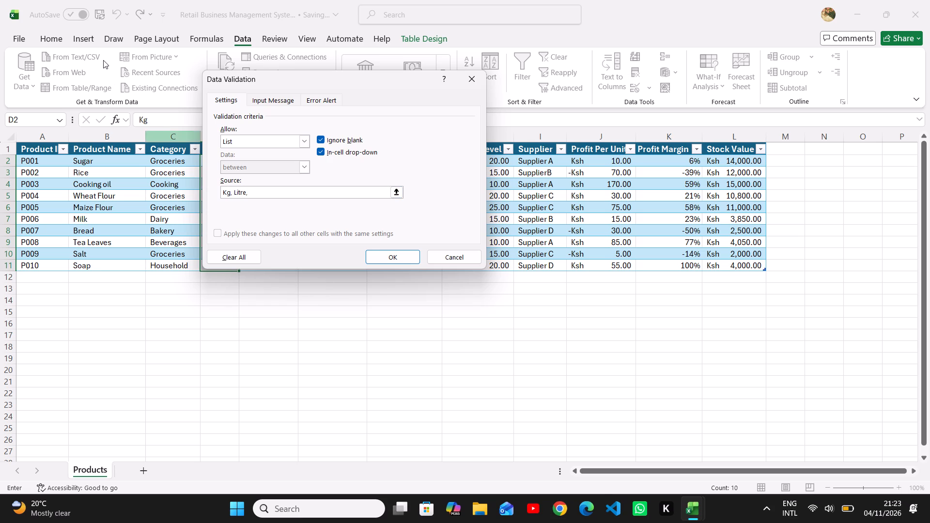
key("k")
key("BackSpace")
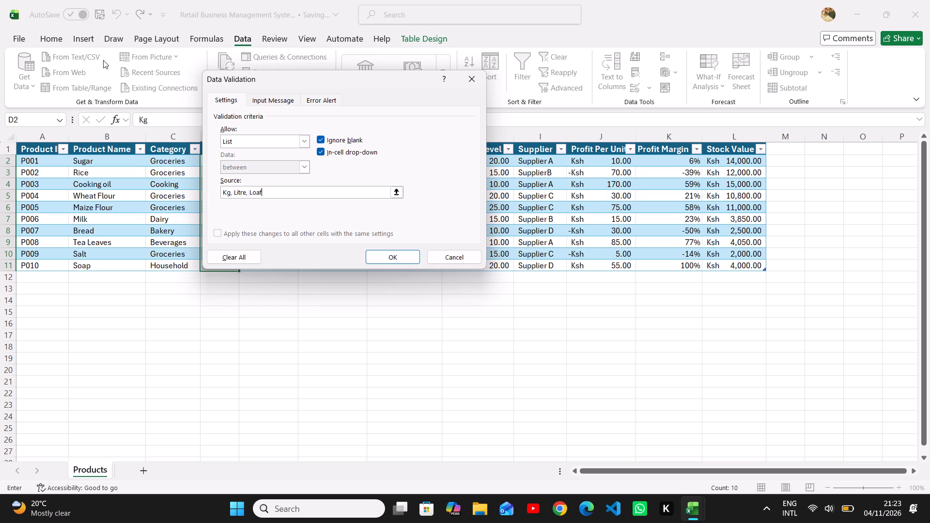
type(",")
key("space")
key("p")
type("ack,")
key("space")
type("ar")
left_click(218, 228)
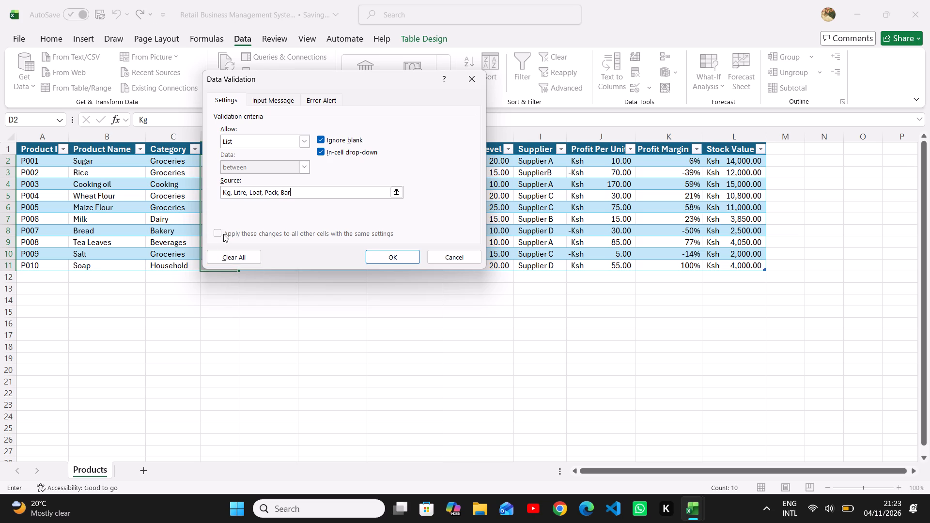
left_click(219, 231)
triple_click(219, 231)
left_click(219, 231)
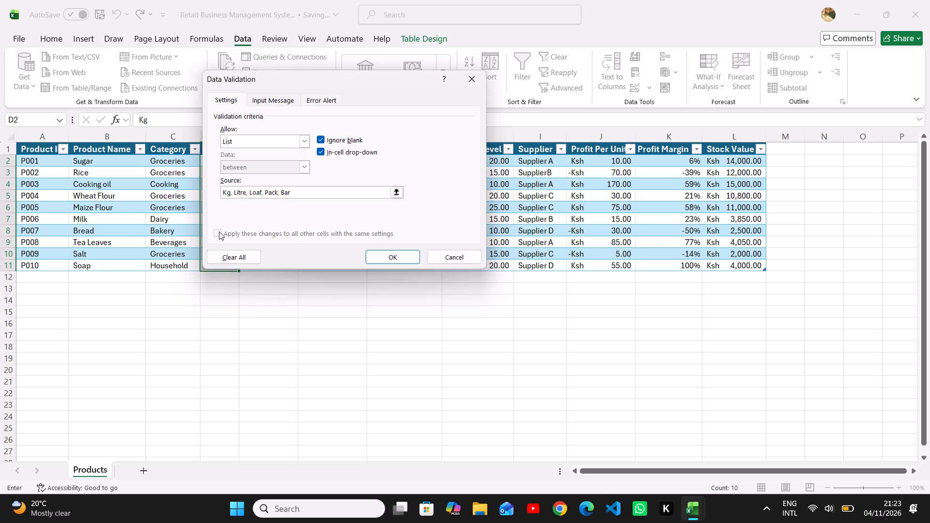
triple_click(222, 235)
left_click(392, 256)
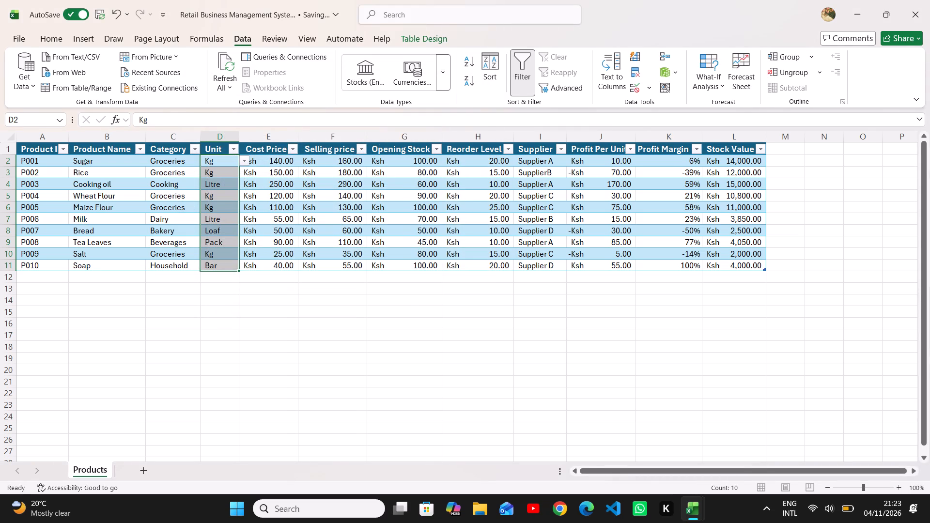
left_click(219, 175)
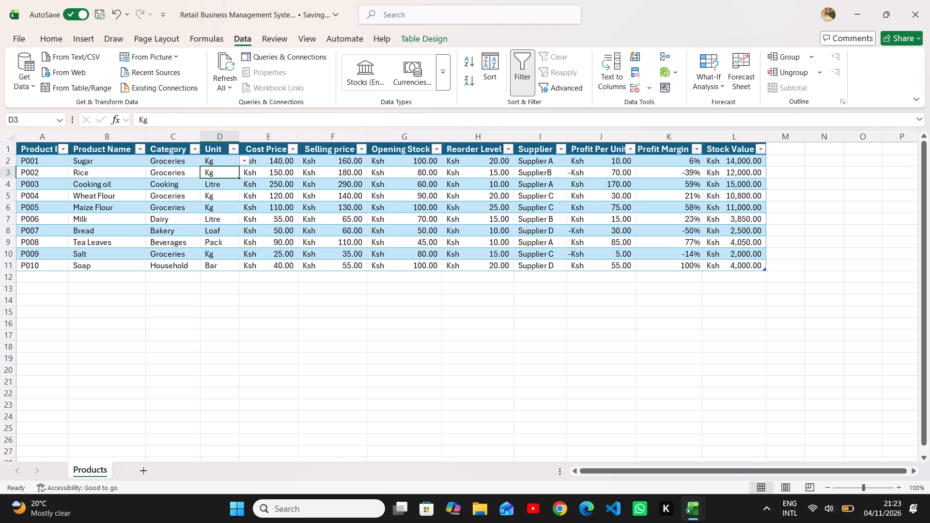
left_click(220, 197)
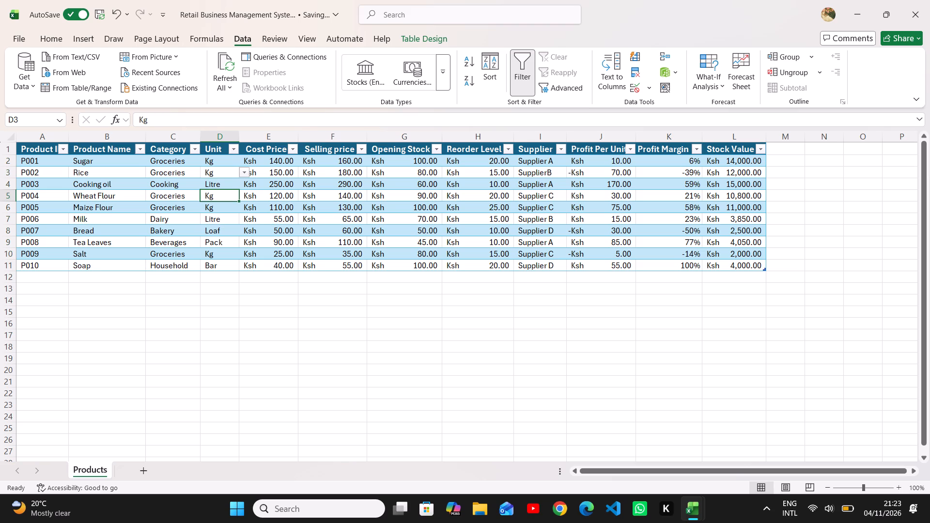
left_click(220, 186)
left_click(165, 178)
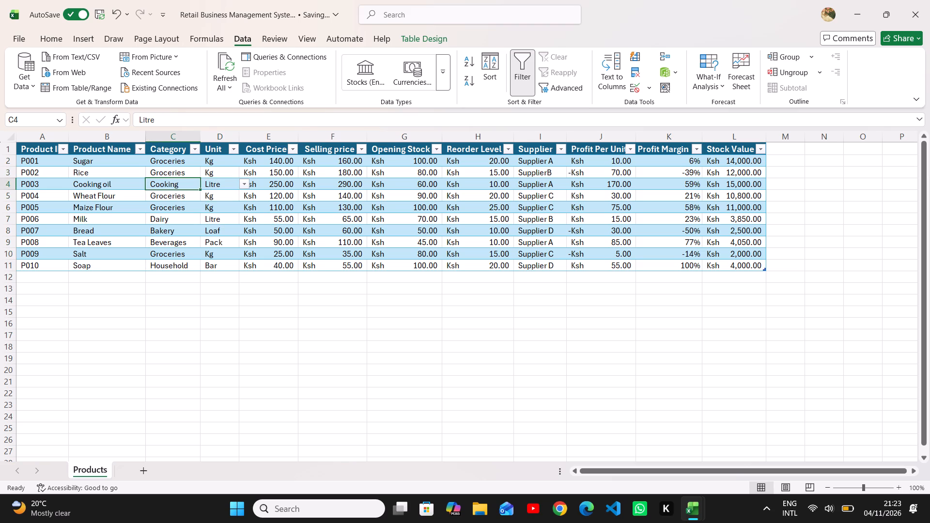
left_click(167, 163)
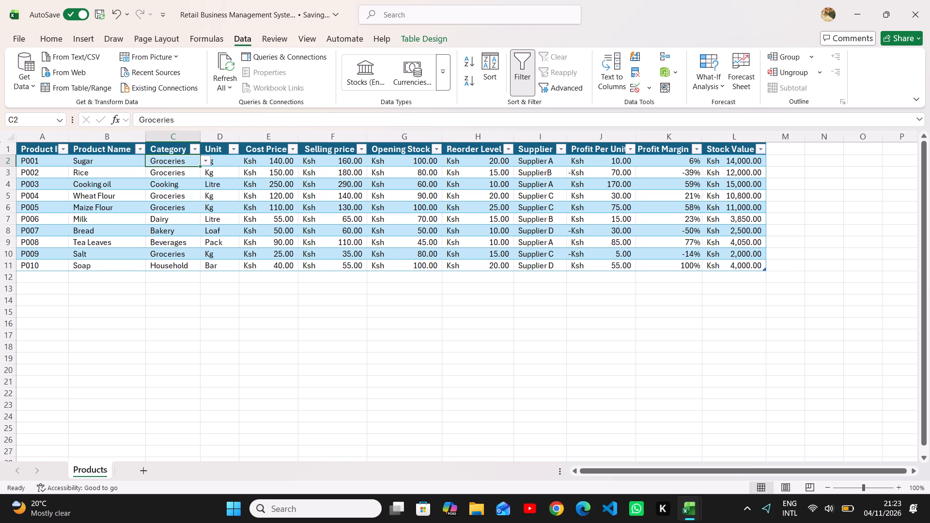
Add a Current Stock column header in M1 of the Products table and widen column M to fit it.
left_click(780, 149)
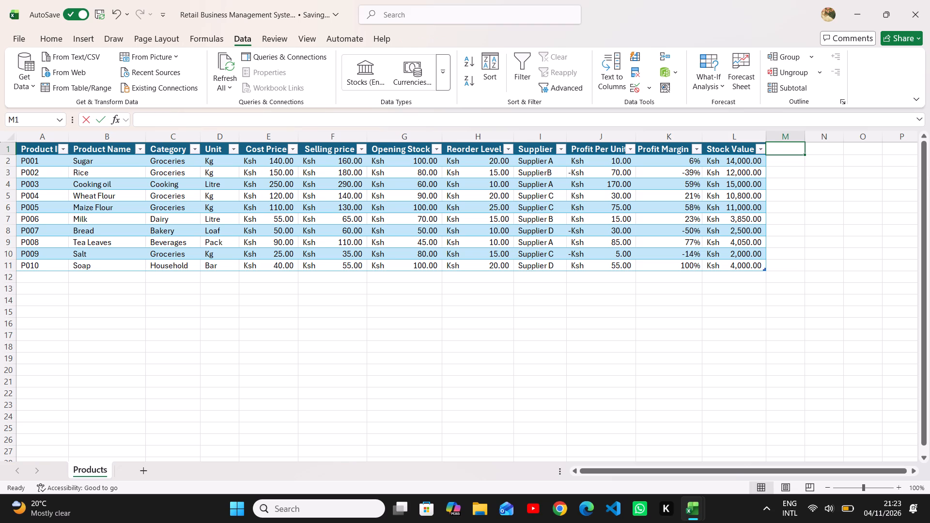
type("urre")
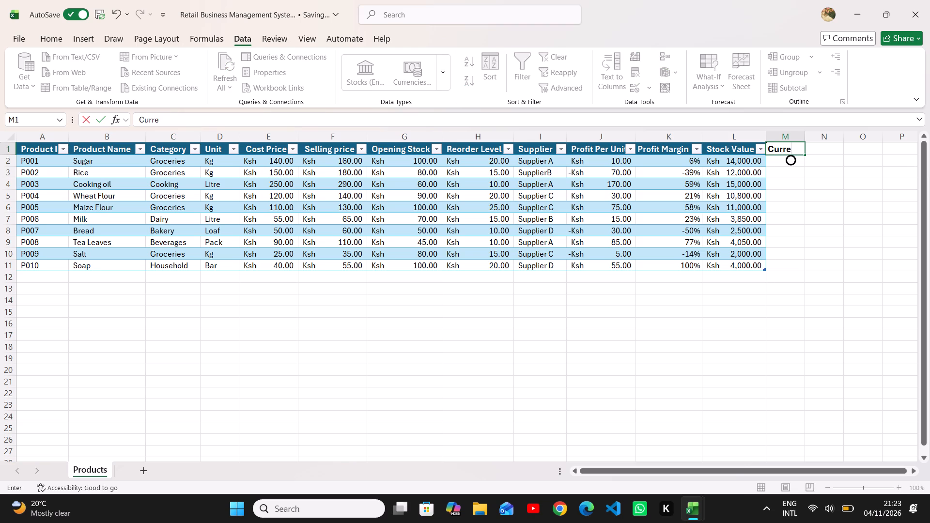
key("n")
key("t")
key("space")
type("tock")
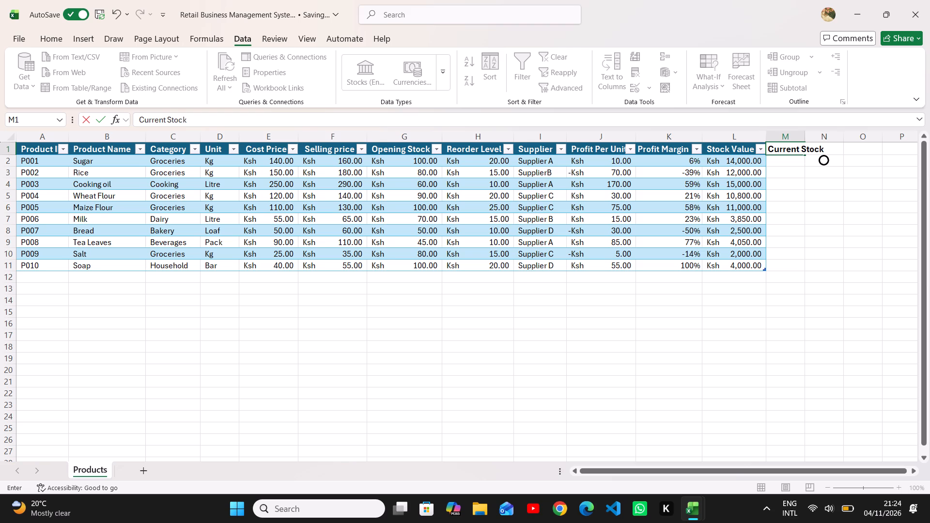
left_click(789, 167)
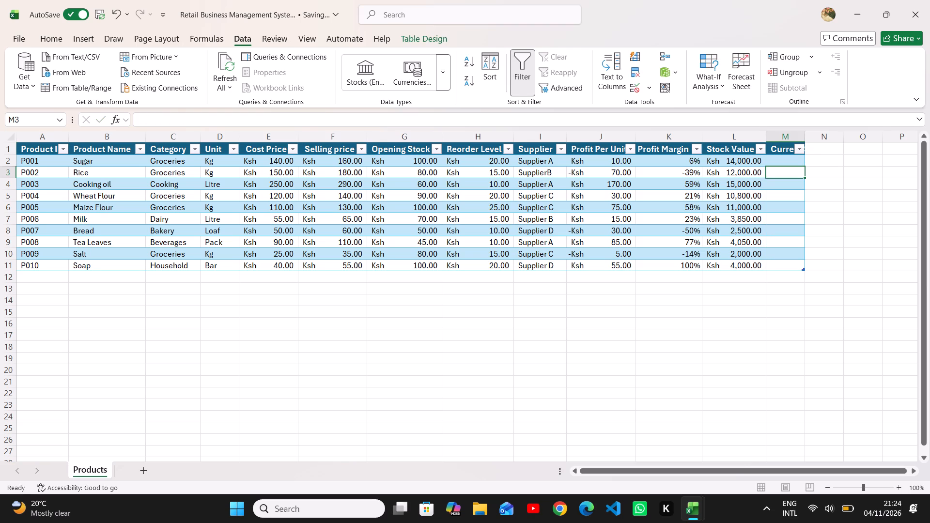
left_click_drag(805, 137, 830, 131)
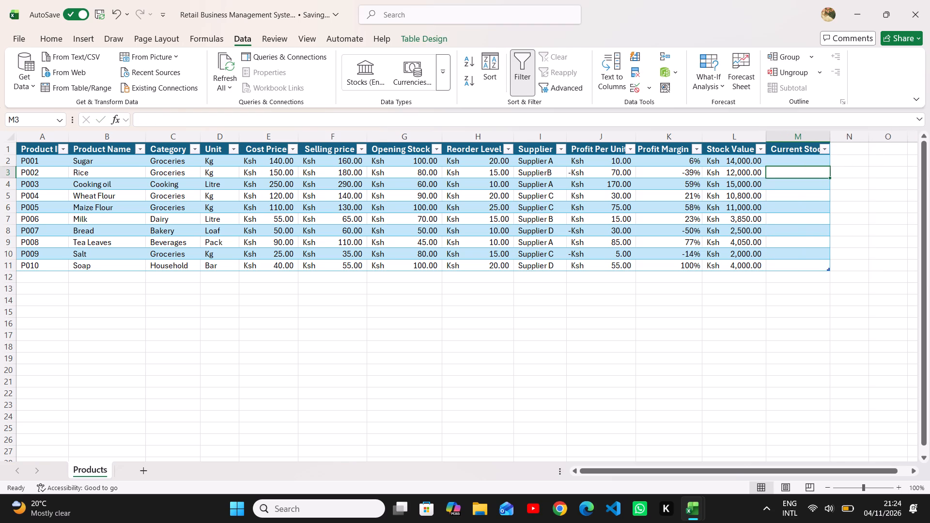
left_click_drag(830, 131, 836, 130)
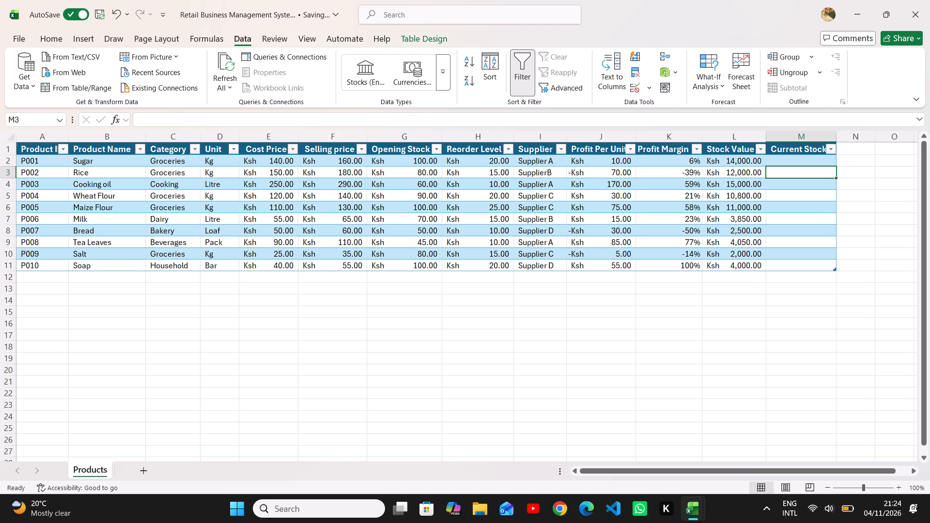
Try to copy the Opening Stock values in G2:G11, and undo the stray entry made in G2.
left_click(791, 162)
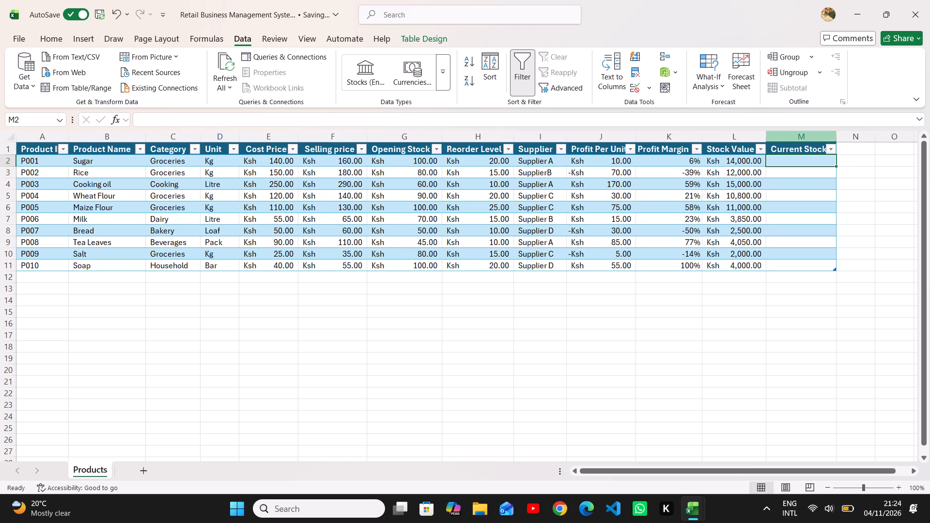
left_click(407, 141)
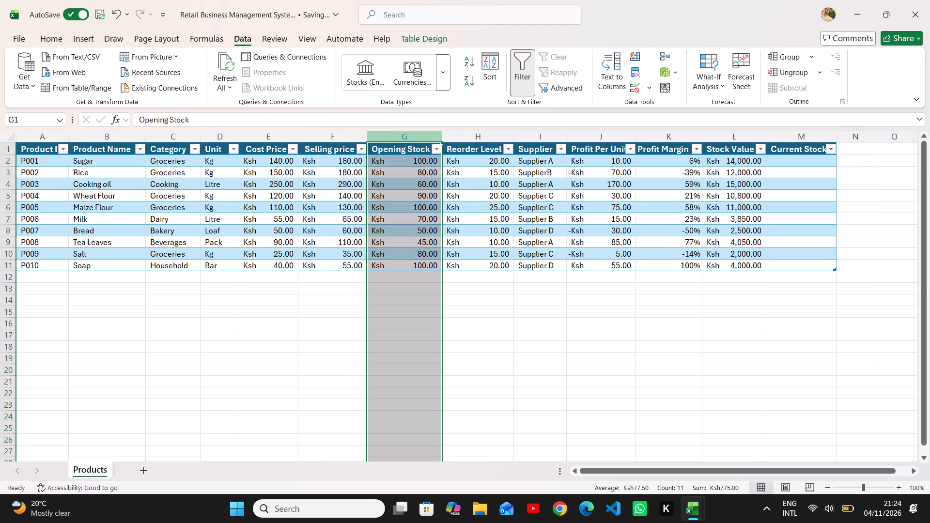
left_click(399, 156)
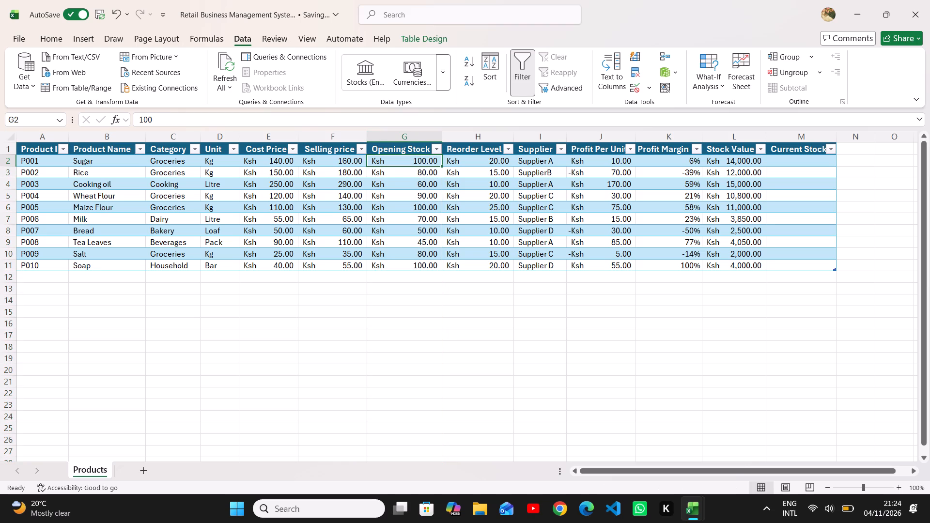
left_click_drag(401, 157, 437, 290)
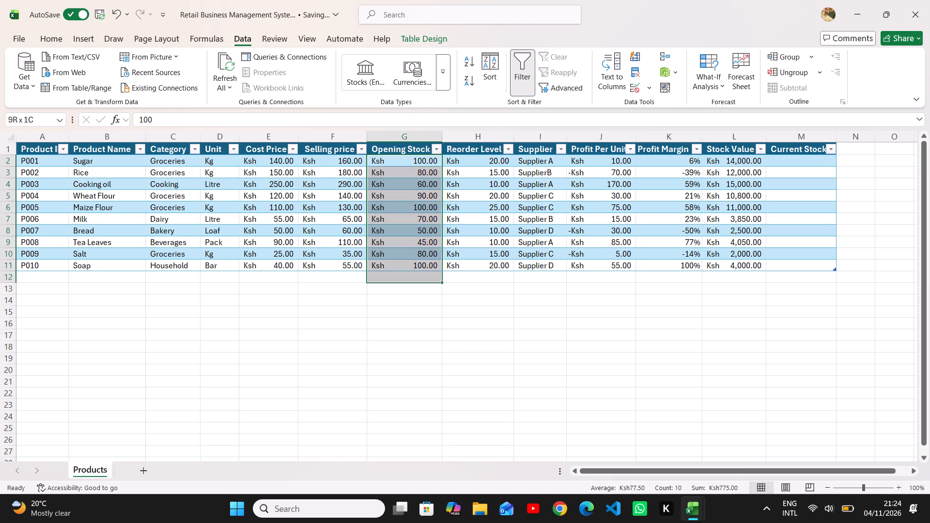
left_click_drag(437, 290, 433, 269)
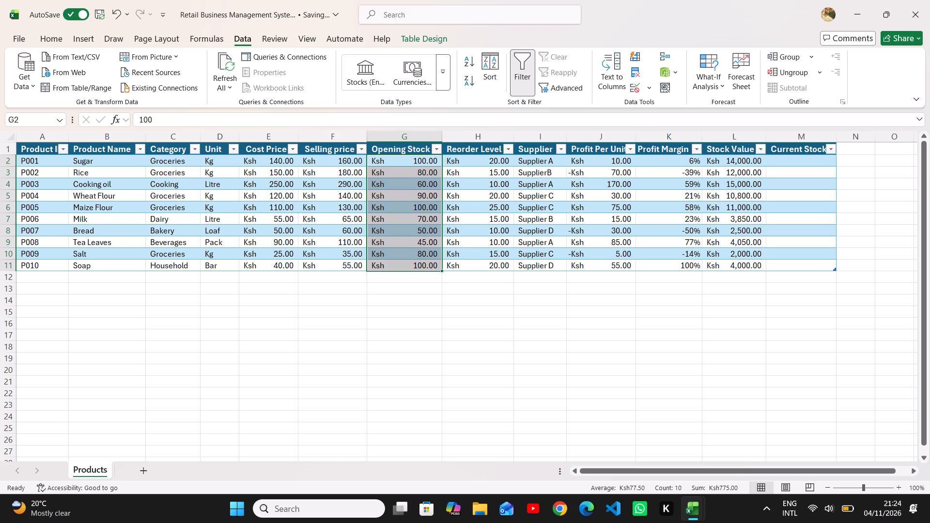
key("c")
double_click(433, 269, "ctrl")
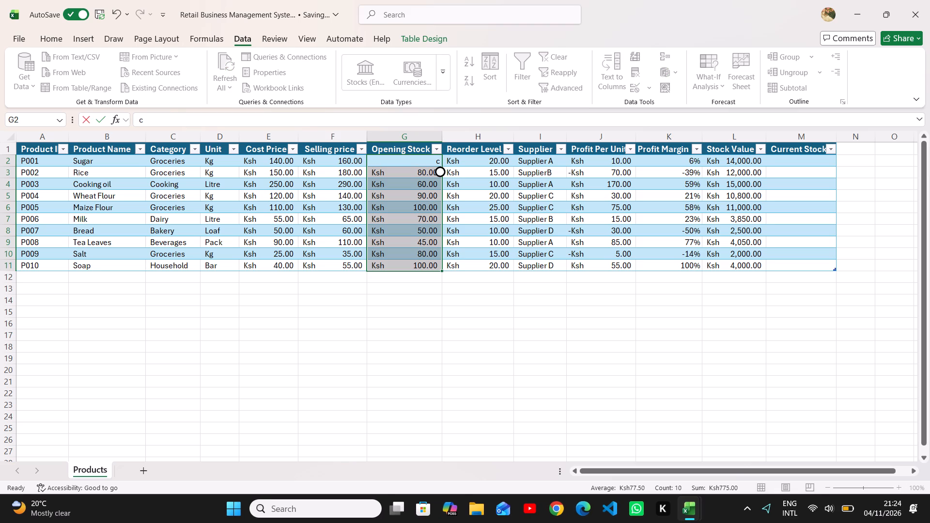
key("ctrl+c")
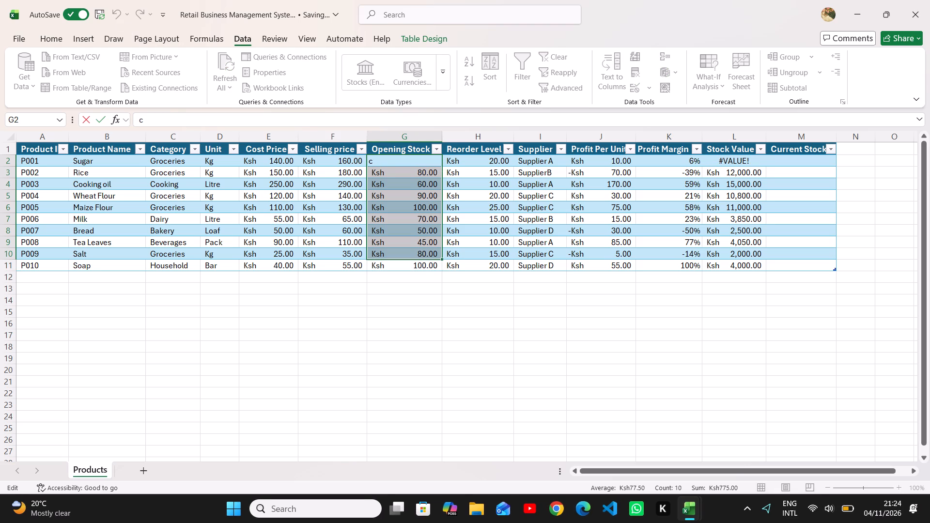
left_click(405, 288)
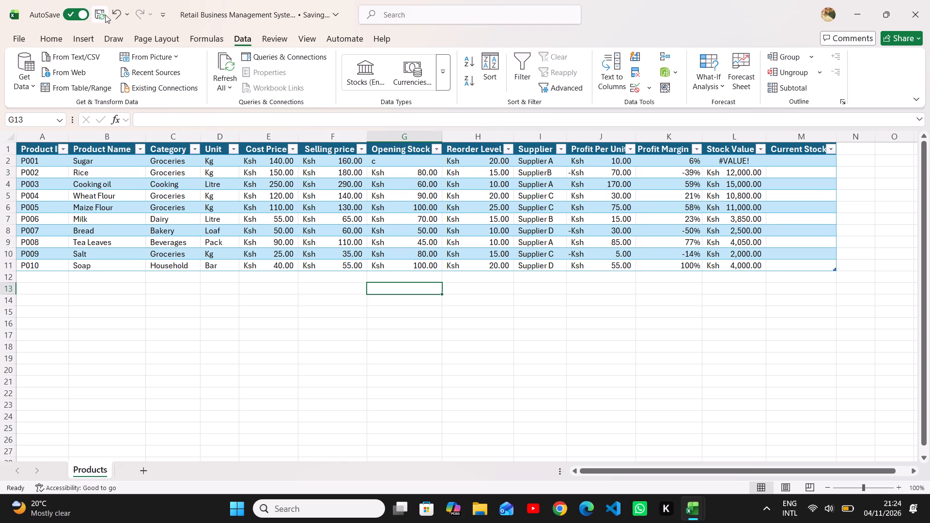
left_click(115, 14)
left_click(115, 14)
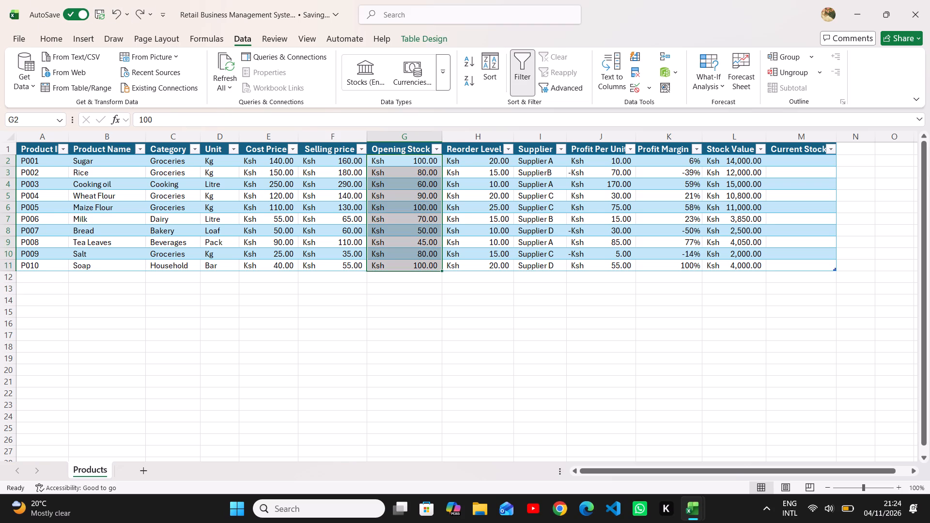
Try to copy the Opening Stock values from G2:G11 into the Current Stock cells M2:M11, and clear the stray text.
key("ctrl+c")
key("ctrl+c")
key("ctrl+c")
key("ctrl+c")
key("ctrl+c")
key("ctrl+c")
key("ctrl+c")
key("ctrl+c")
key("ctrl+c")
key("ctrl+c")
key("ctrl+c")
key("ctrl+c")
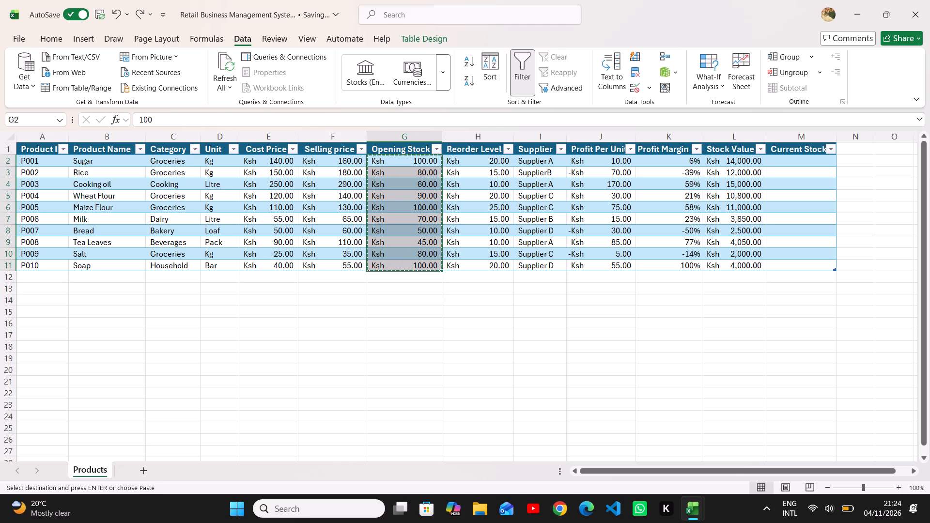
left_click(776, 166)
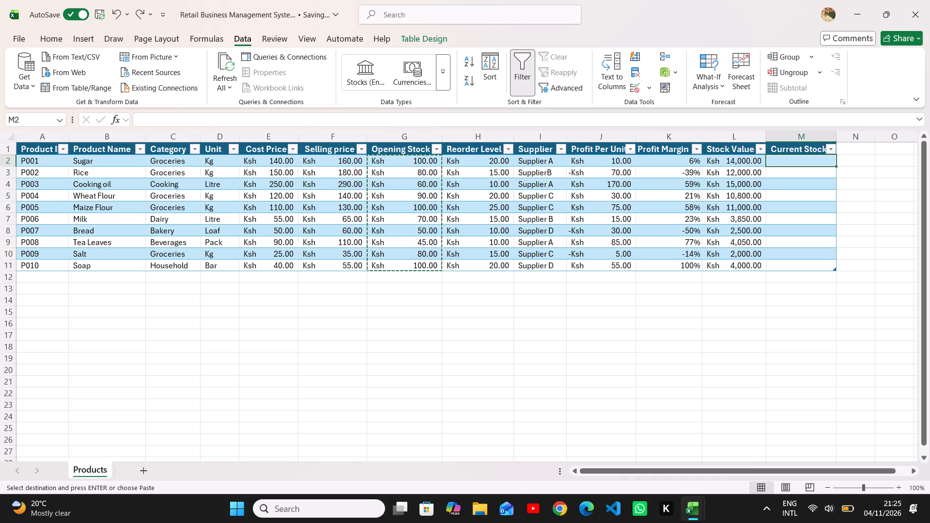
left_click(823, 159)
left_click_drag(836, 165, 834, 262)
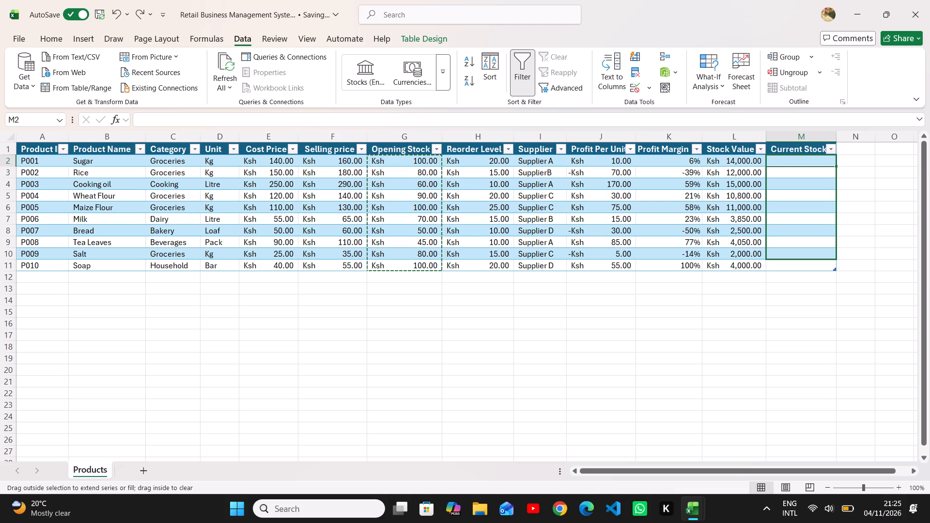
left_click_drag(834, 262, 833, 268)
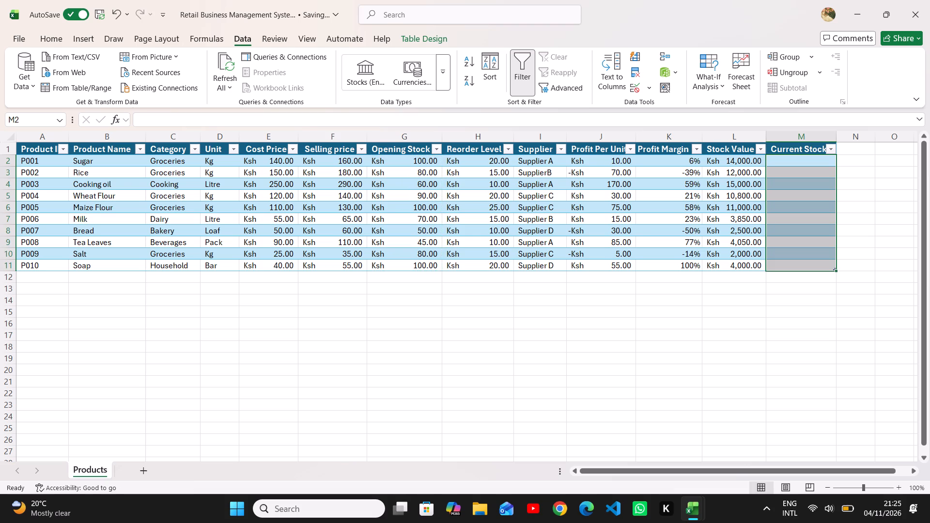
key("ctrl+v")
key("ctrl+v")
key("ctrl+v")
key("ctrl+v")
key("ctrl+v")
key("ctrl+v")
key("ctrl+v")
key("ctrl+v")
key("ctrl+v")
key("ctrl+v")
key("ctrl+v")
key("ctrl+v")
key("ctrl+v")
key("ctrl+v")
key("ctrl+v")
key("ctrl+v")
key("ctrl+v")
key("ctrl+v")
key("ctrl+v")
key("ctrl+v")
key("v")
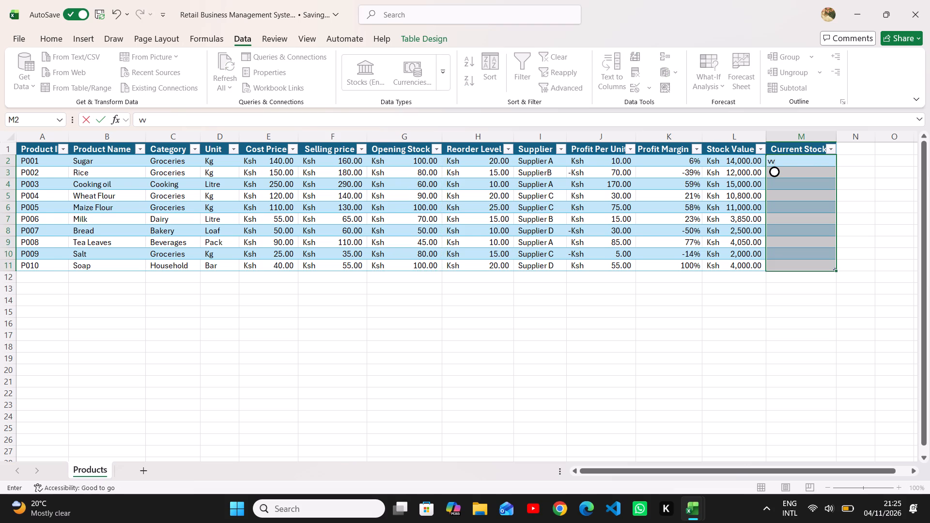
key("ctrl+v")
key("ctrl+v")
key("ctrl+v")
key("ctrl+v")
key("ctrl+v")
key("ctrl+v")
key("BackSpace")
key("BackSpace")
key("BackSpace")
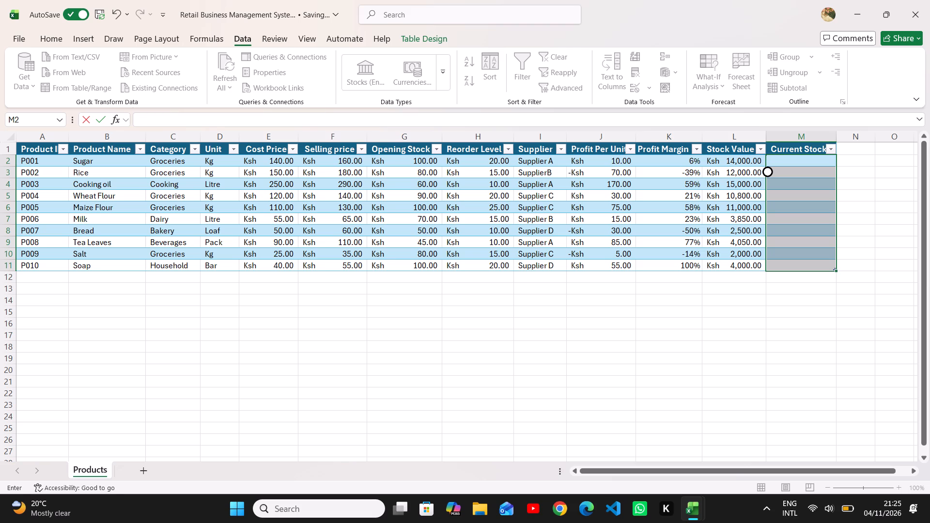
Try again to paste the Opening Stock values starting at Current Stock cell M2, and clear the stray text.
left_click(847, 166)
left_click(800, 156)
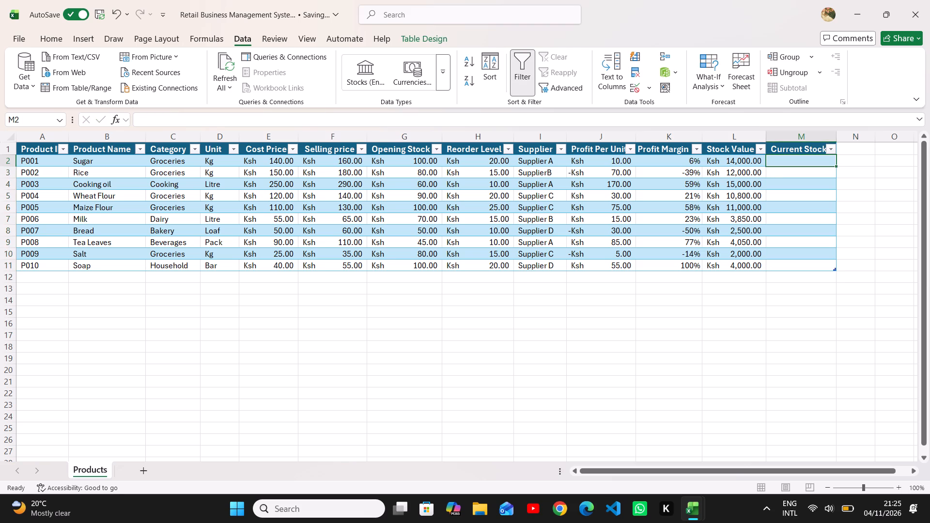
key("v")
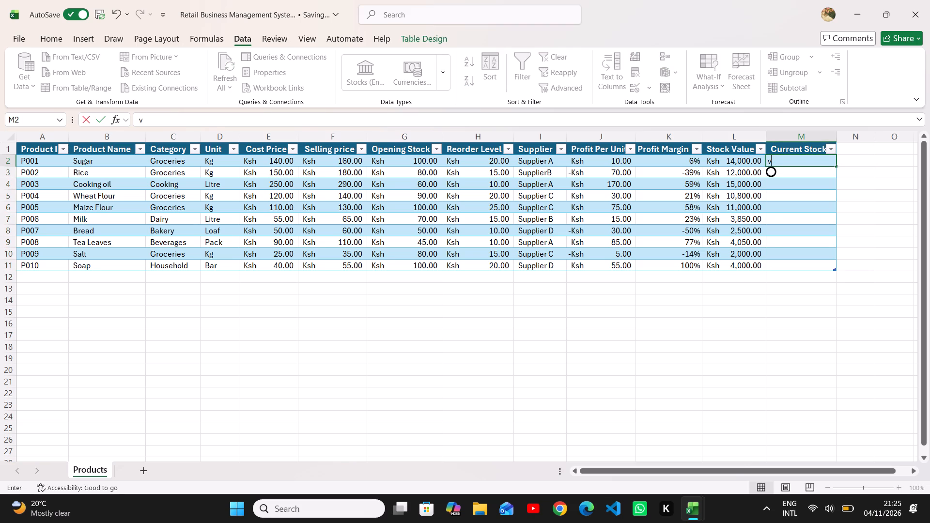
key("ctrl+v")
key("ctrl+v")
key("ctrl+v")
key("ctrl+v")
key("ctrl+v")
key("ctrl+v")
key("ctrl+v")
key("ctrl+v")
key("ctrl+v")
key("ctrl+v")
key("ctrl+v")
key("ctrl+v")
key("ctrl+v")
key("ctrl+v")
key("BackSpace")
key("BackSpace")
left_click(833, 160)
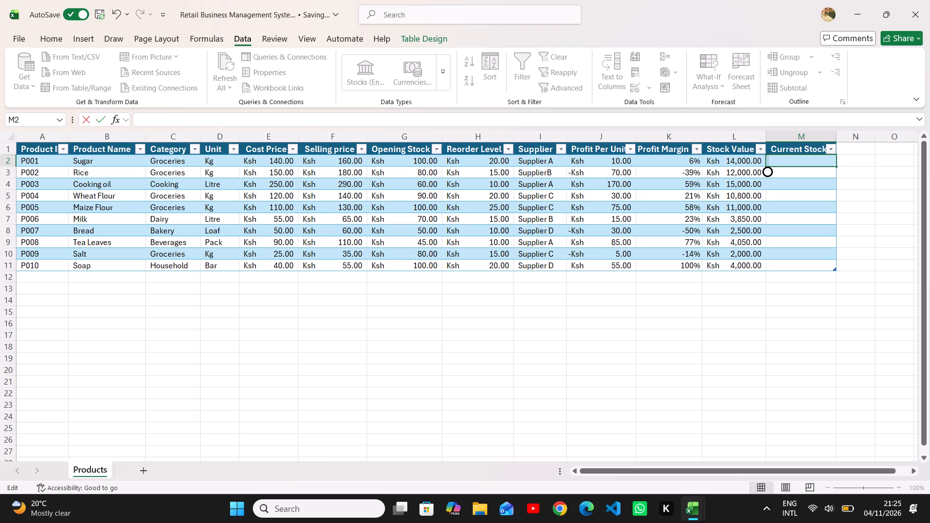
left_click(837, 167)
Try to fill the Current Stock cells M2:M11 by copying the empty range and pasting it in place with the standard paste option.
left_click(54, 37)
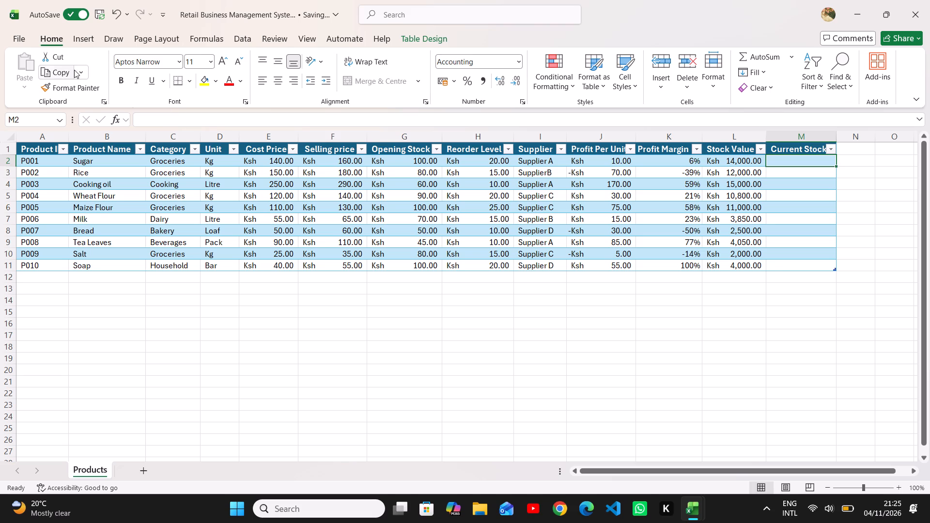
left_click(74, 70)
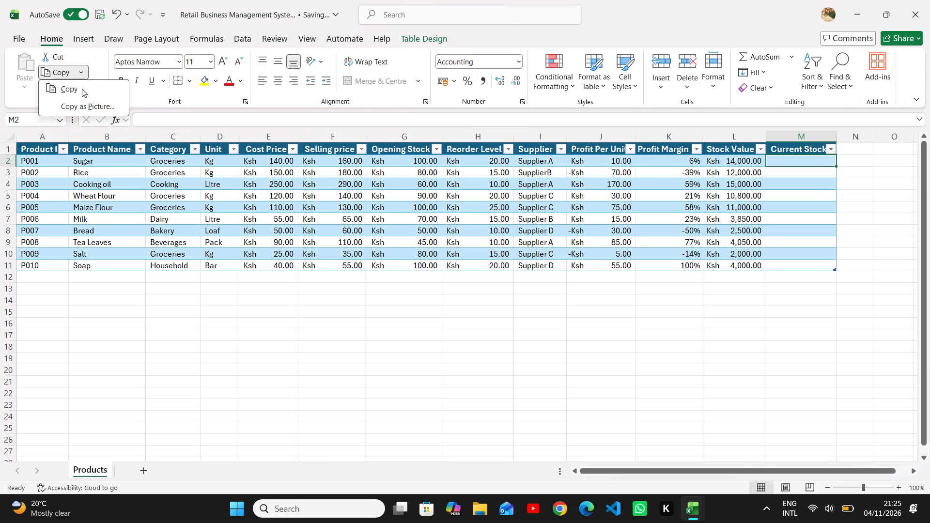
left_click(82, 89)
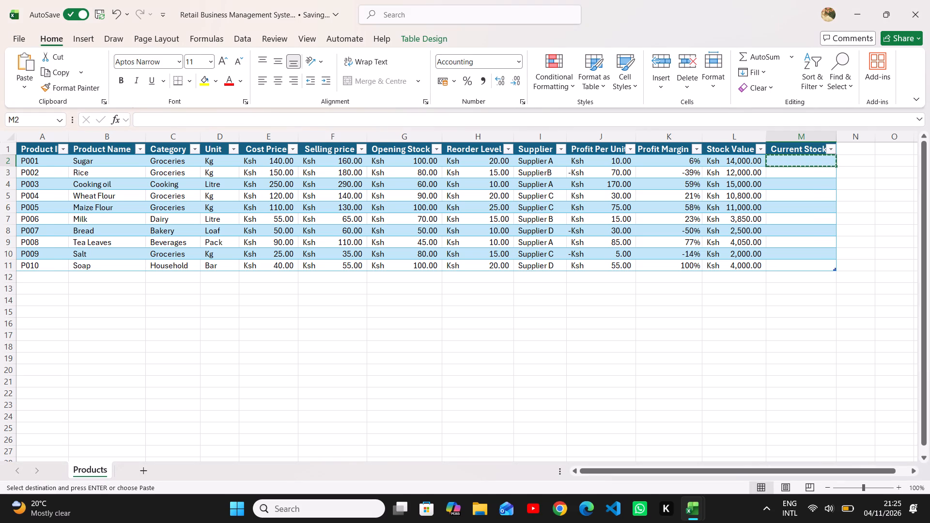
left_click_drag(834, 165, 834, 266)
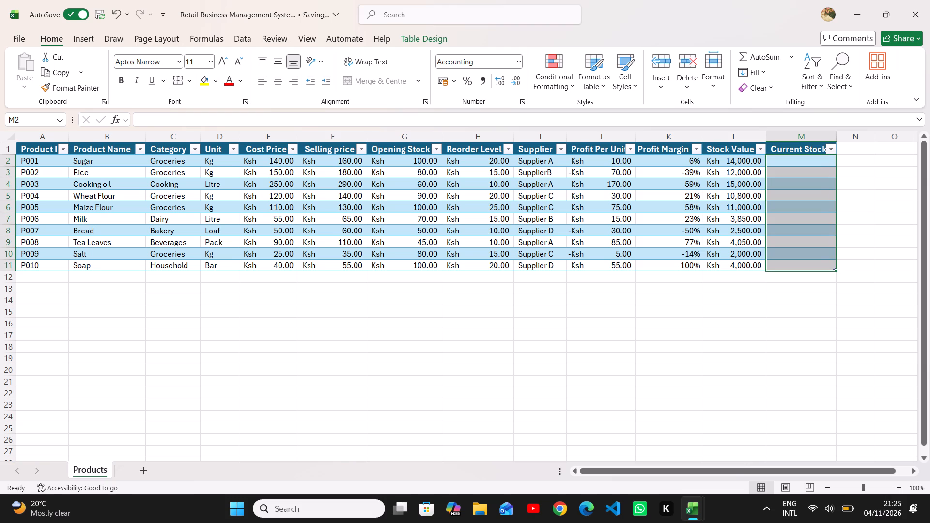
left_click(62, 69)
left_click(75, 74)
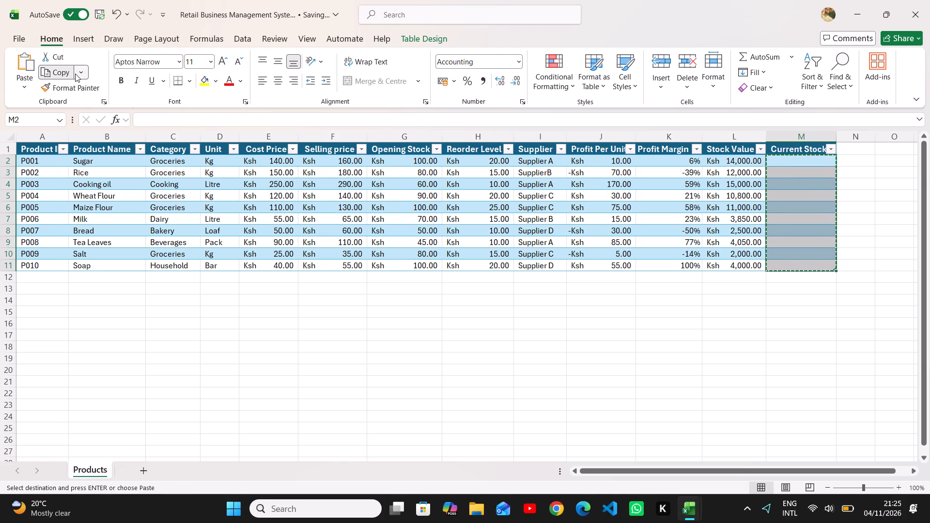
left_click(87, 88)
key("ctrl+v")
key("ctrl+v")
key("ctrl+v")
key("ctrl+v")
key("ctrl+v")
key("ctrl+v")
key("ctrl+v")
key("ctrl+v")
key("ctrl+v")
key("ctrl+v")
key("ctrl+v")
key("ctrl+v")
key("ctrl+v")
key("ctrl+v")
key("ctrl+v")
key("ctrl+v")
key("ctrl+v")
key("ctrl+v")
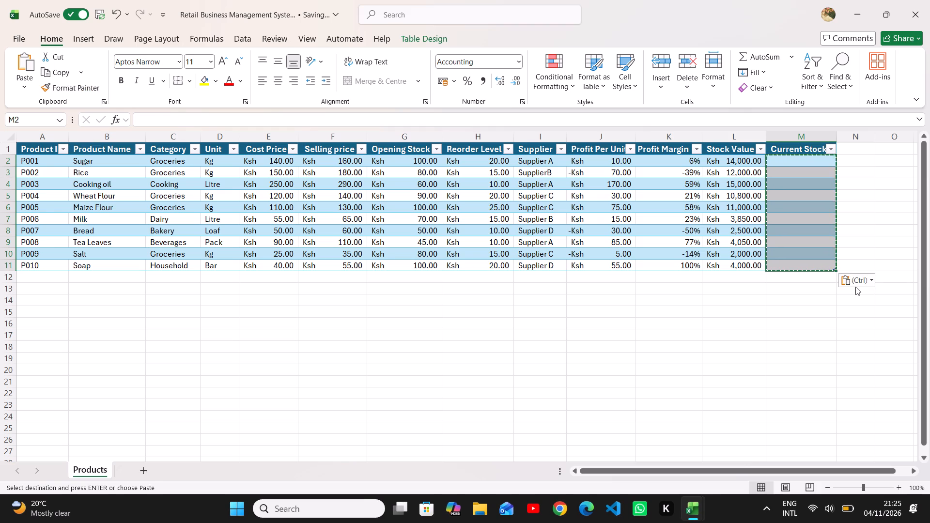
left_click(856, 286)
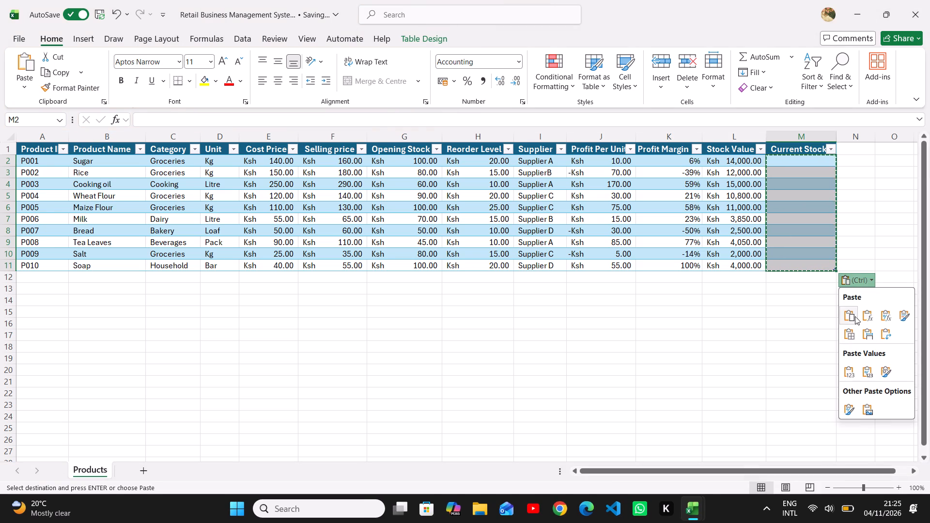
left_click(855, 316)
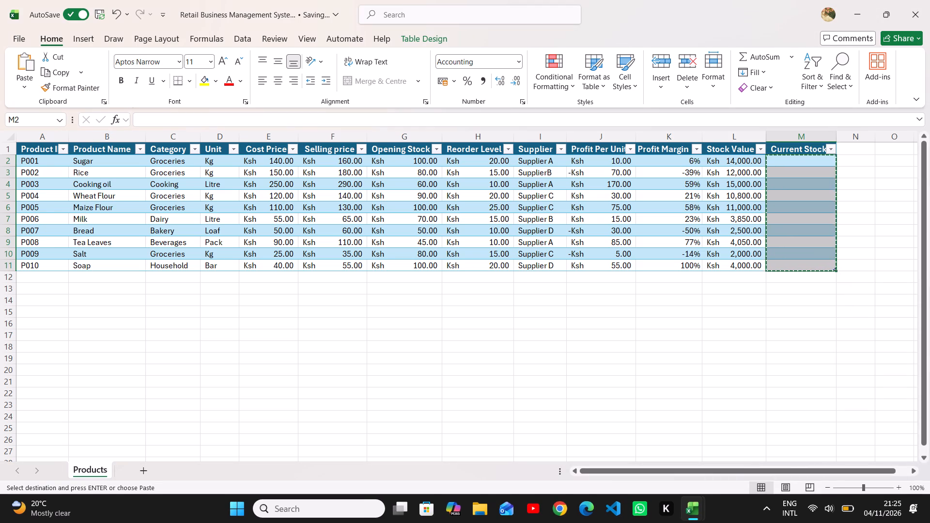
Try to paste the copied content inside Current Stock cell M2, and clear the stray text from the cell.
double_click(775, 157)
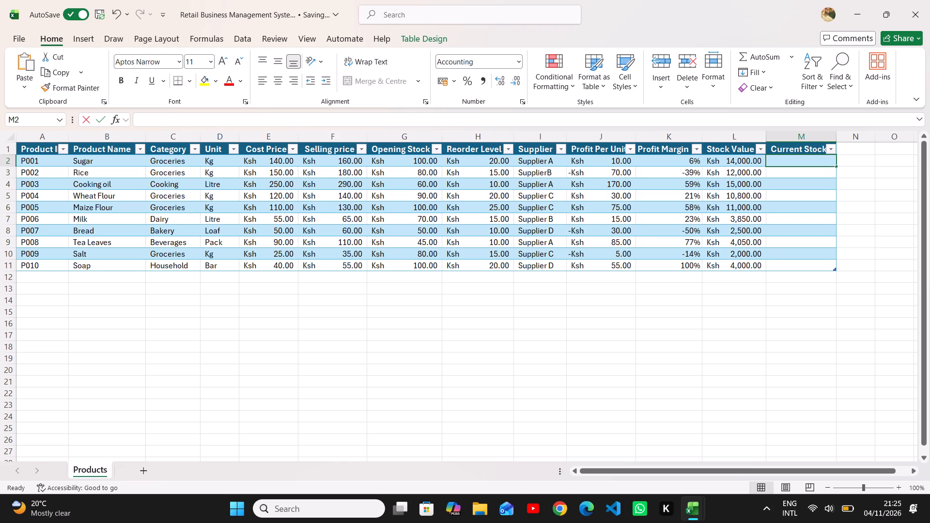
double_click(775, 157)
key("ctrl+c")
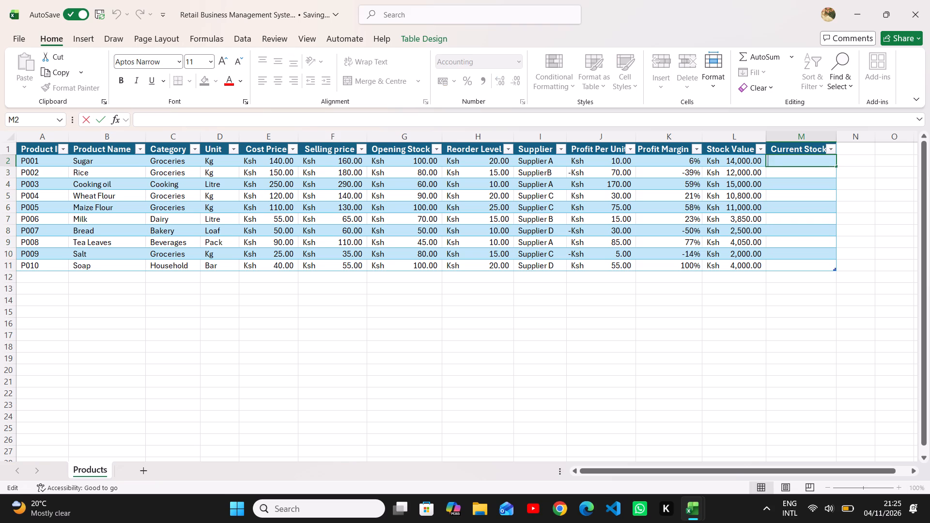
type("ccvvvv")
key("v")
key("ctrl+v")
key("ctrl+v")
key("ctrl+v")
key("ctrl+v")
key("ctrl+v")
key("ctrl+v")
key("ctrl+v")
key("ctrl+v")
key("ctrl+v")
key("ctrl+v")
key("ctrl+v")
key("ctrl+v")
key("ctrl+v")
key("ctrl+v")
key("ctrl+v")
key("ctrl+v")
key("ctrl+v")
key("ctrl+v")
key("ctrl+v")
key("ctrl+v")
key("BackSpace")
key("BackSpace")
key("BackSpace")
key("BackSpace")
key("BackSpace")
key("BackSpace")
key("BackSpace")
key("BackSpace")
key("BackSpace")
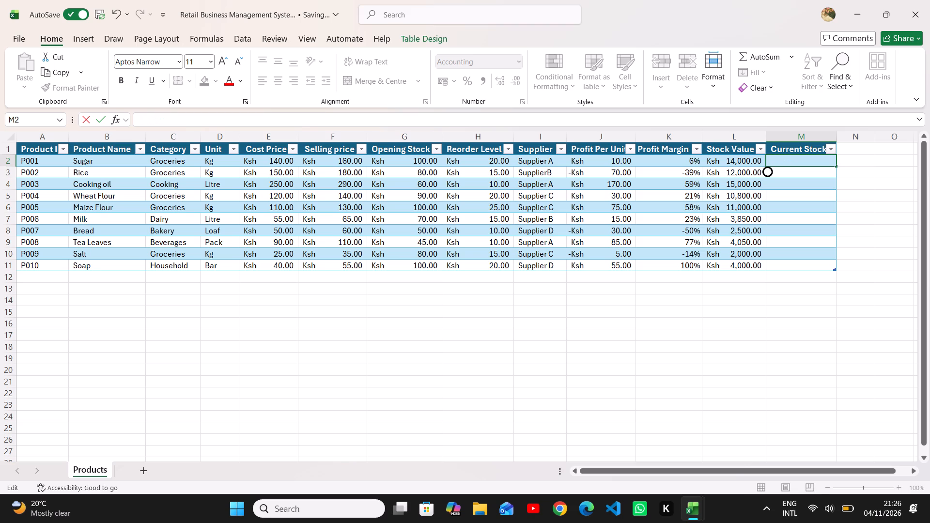
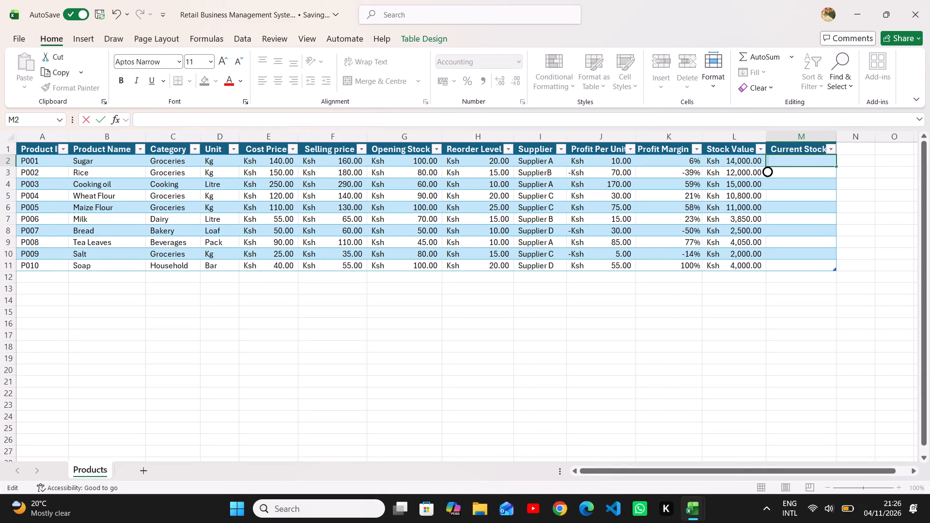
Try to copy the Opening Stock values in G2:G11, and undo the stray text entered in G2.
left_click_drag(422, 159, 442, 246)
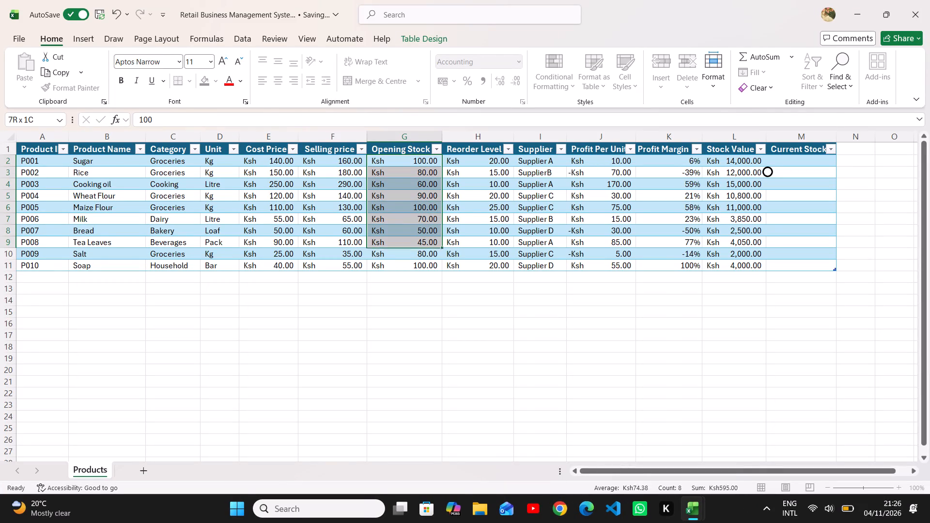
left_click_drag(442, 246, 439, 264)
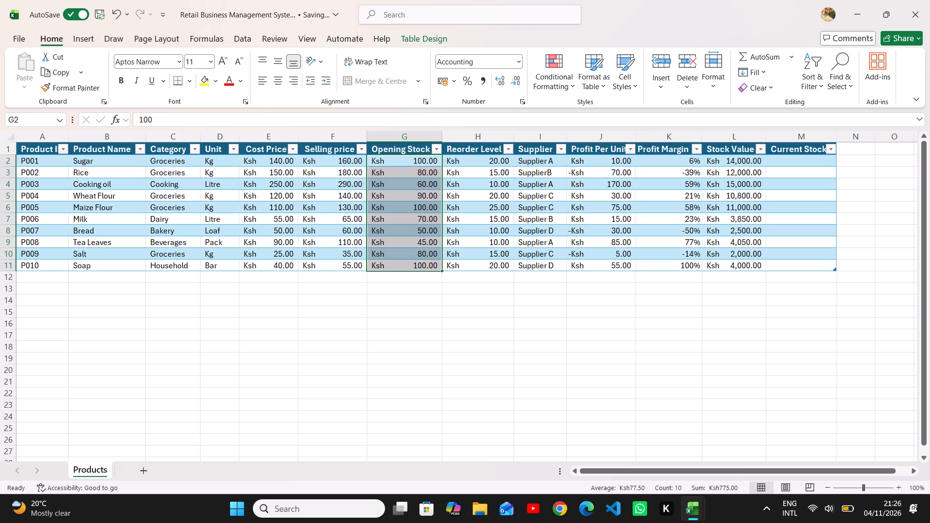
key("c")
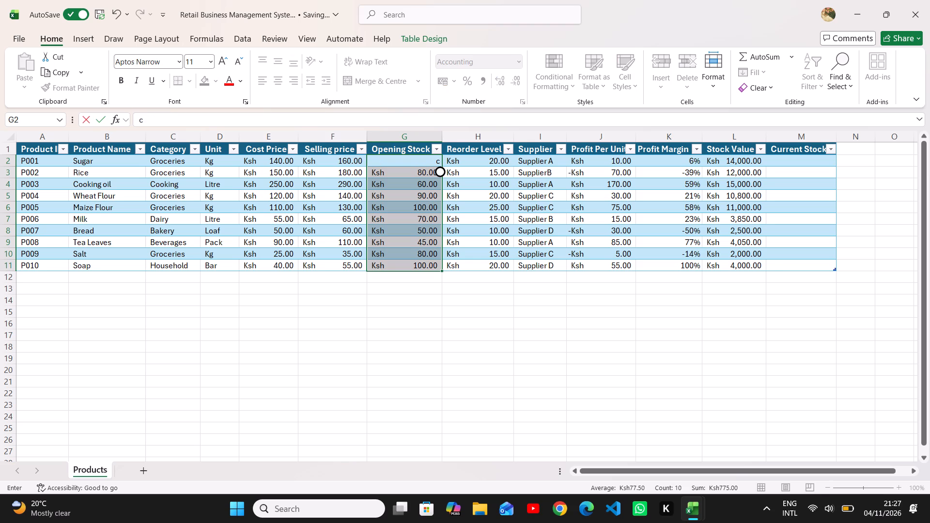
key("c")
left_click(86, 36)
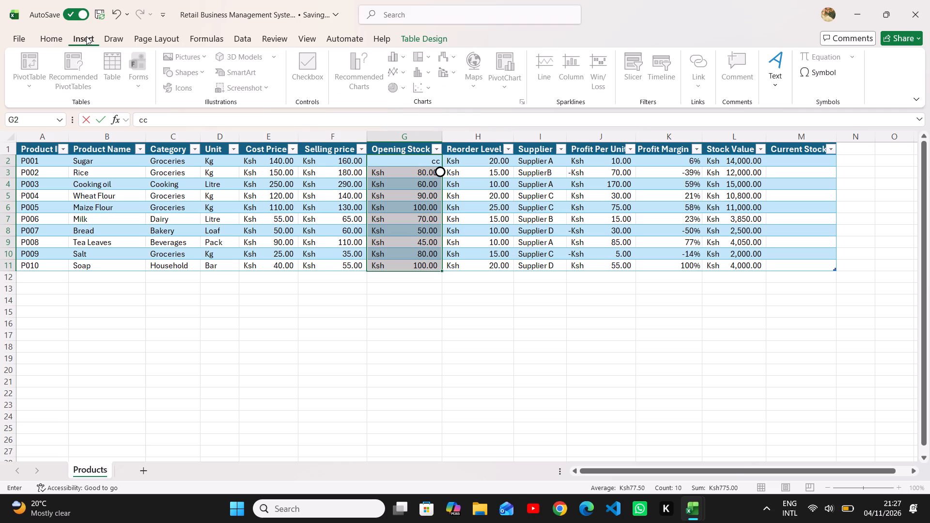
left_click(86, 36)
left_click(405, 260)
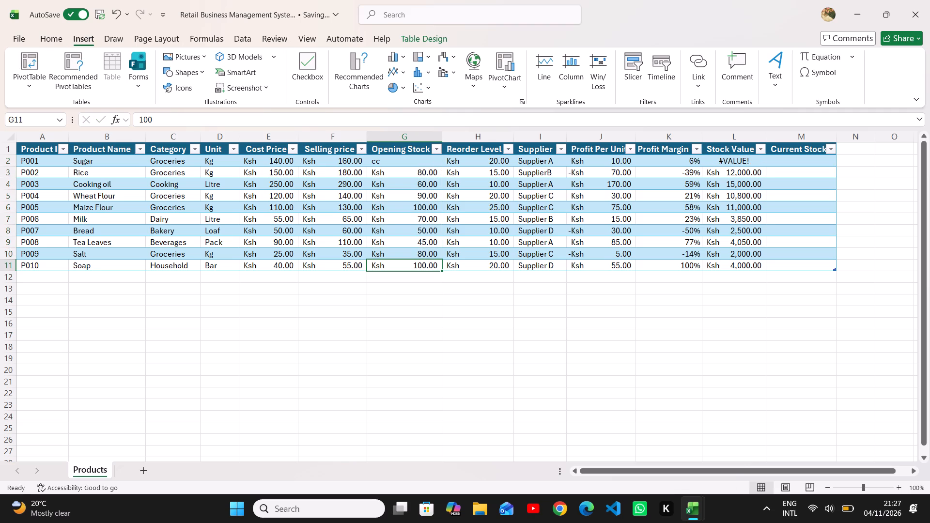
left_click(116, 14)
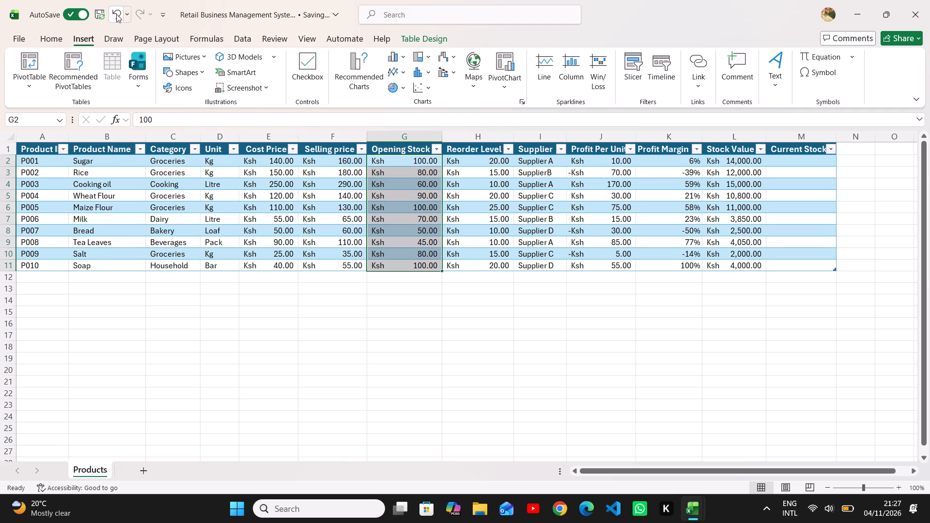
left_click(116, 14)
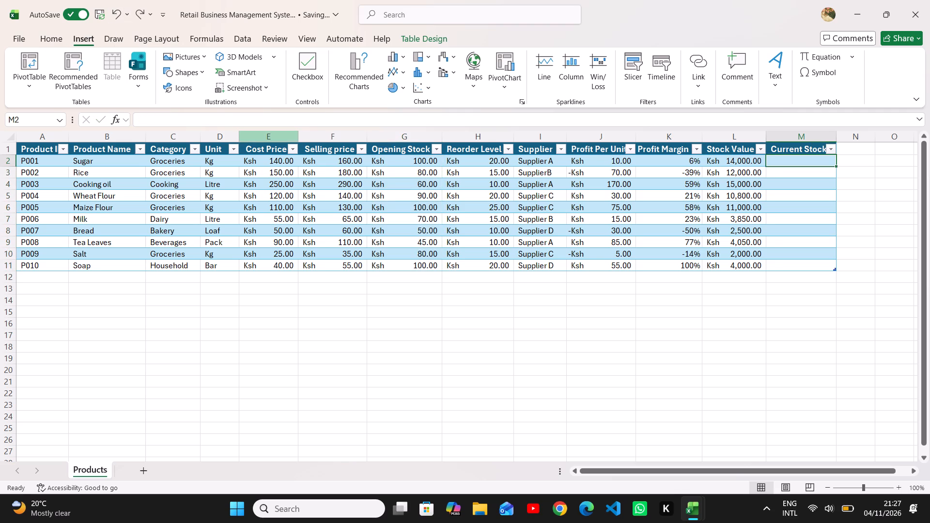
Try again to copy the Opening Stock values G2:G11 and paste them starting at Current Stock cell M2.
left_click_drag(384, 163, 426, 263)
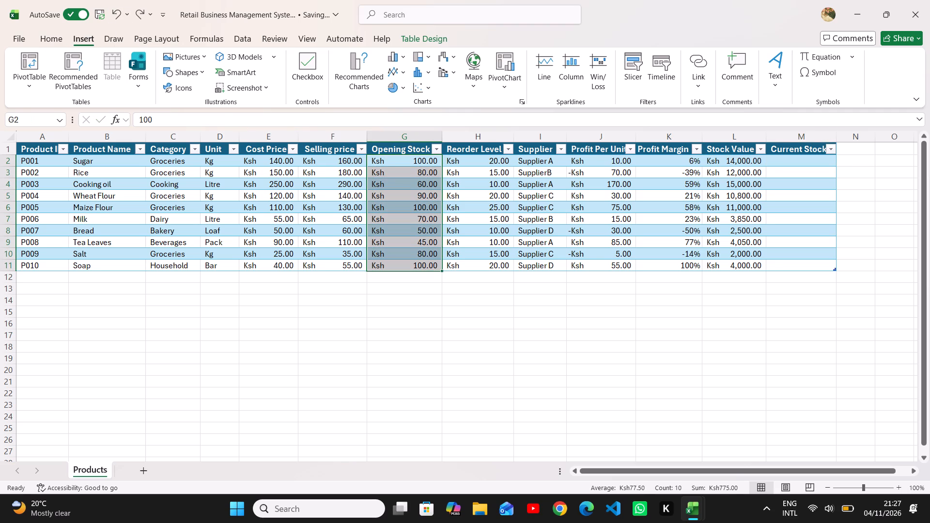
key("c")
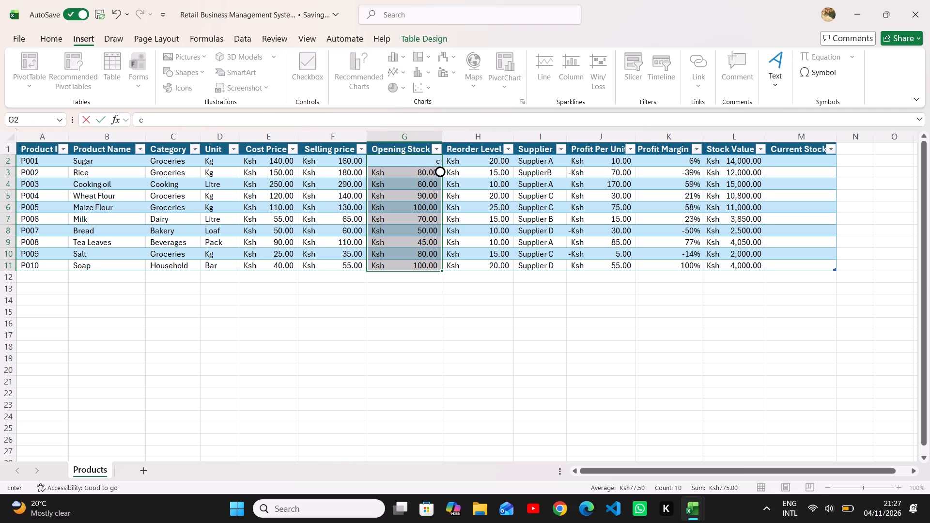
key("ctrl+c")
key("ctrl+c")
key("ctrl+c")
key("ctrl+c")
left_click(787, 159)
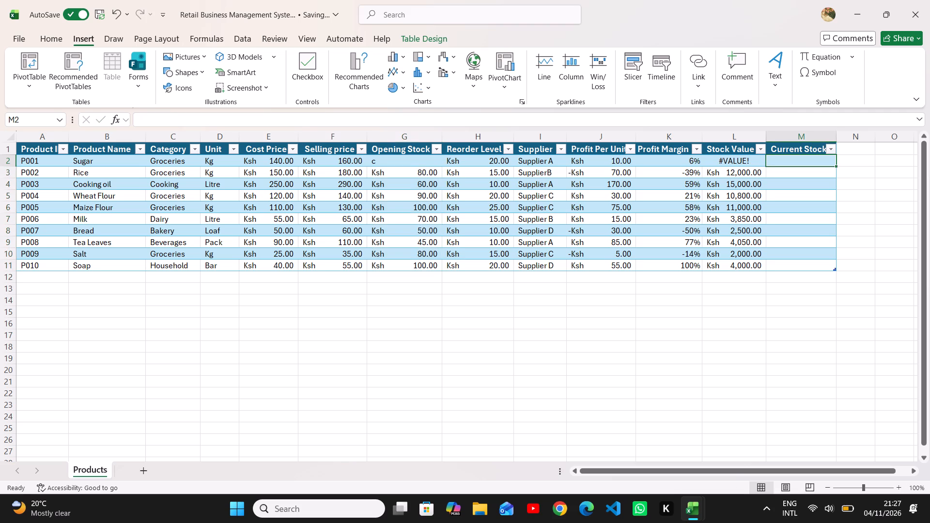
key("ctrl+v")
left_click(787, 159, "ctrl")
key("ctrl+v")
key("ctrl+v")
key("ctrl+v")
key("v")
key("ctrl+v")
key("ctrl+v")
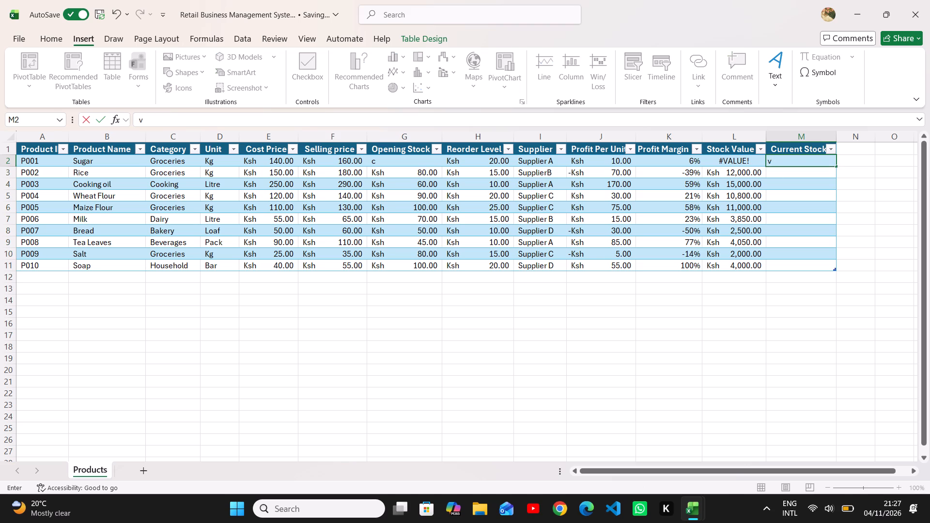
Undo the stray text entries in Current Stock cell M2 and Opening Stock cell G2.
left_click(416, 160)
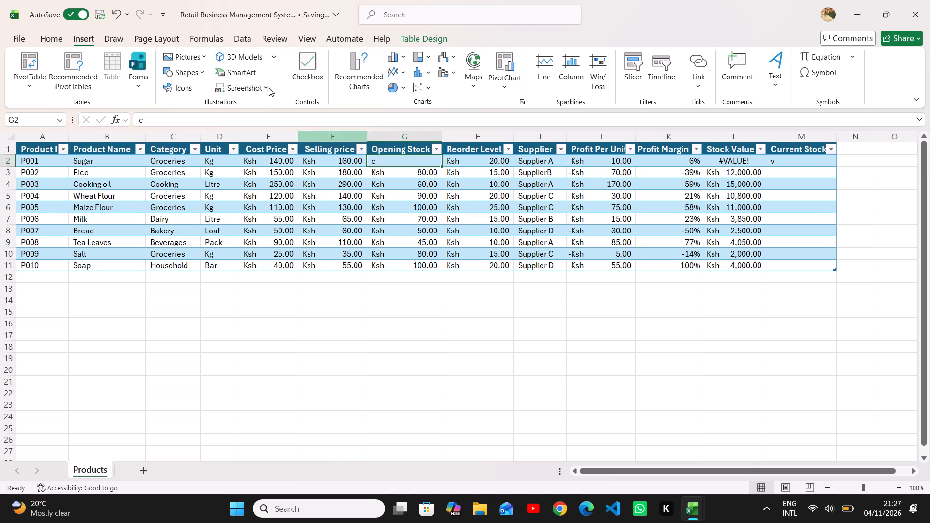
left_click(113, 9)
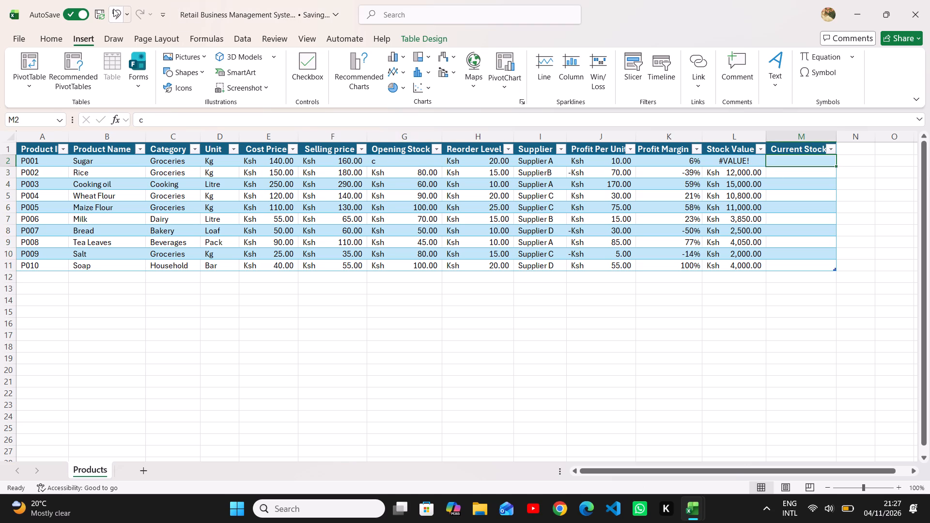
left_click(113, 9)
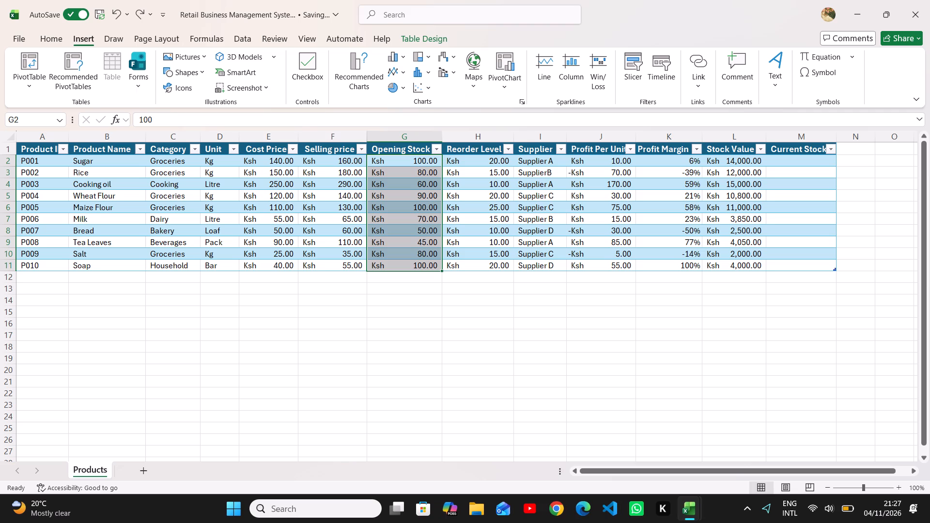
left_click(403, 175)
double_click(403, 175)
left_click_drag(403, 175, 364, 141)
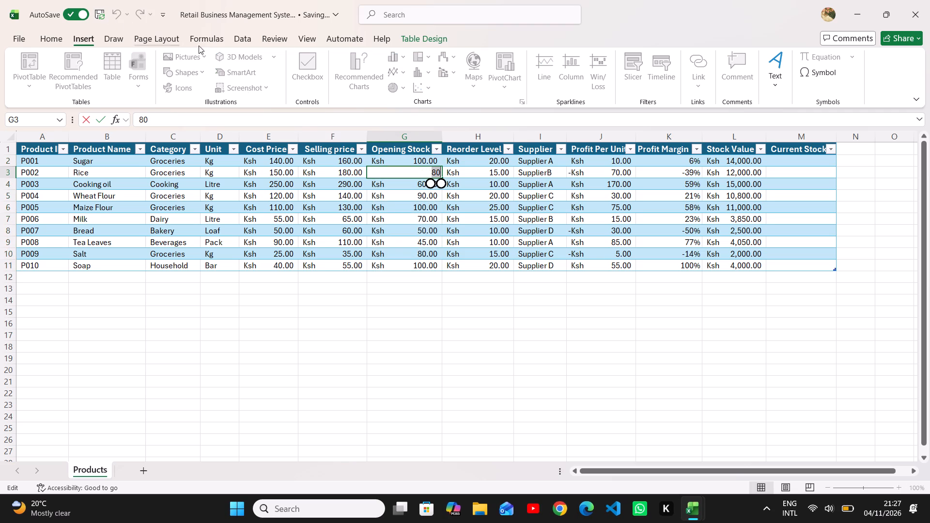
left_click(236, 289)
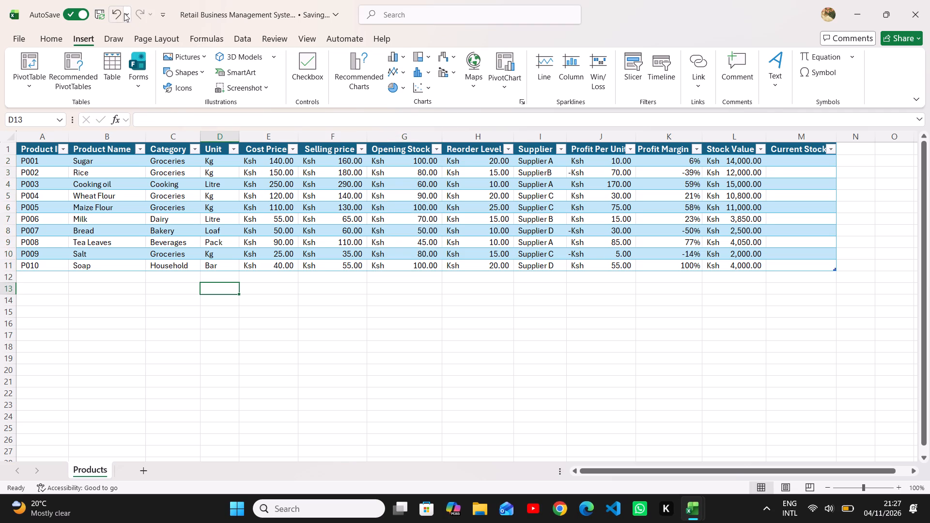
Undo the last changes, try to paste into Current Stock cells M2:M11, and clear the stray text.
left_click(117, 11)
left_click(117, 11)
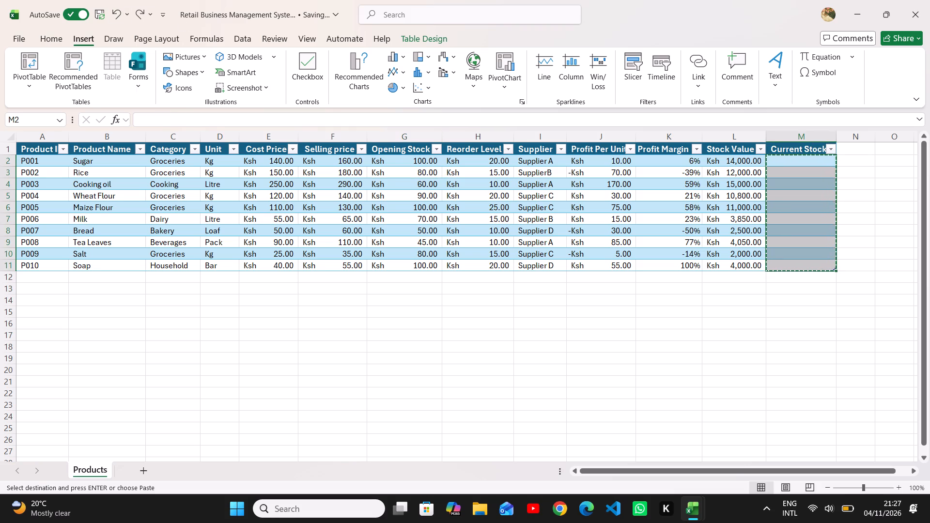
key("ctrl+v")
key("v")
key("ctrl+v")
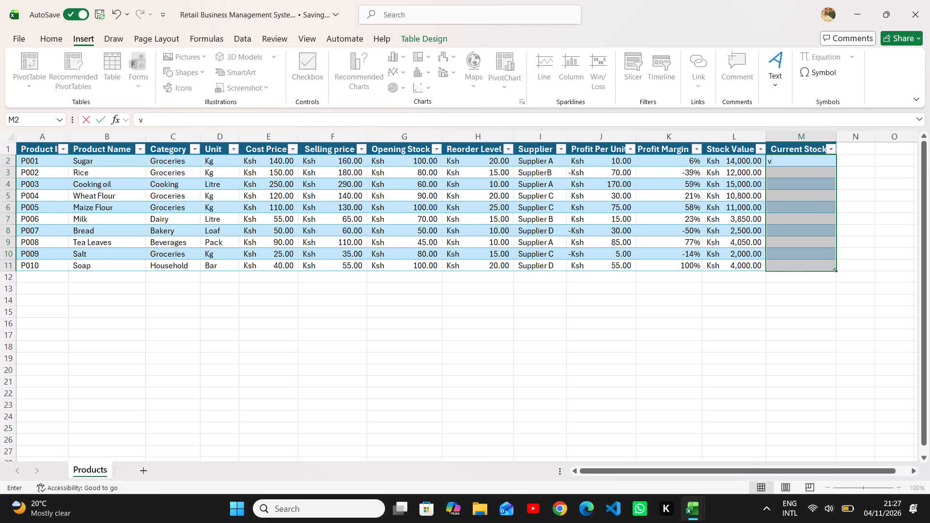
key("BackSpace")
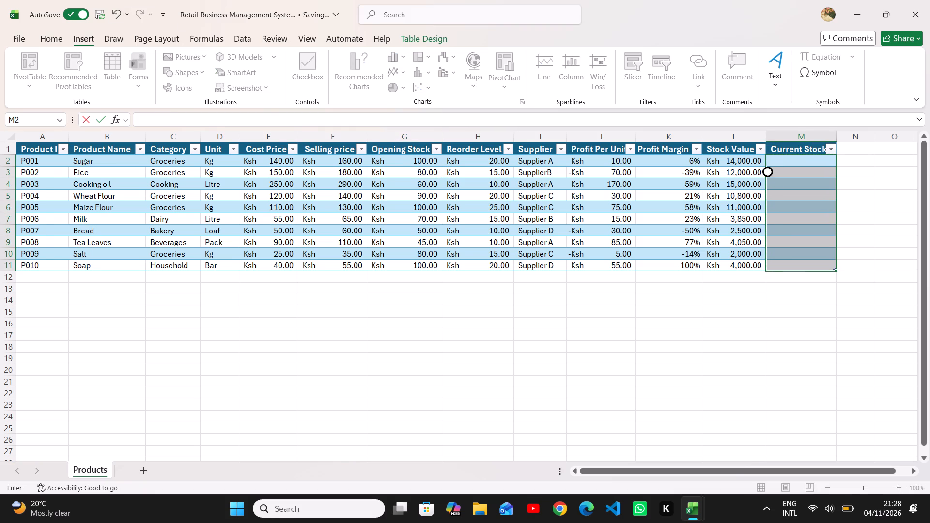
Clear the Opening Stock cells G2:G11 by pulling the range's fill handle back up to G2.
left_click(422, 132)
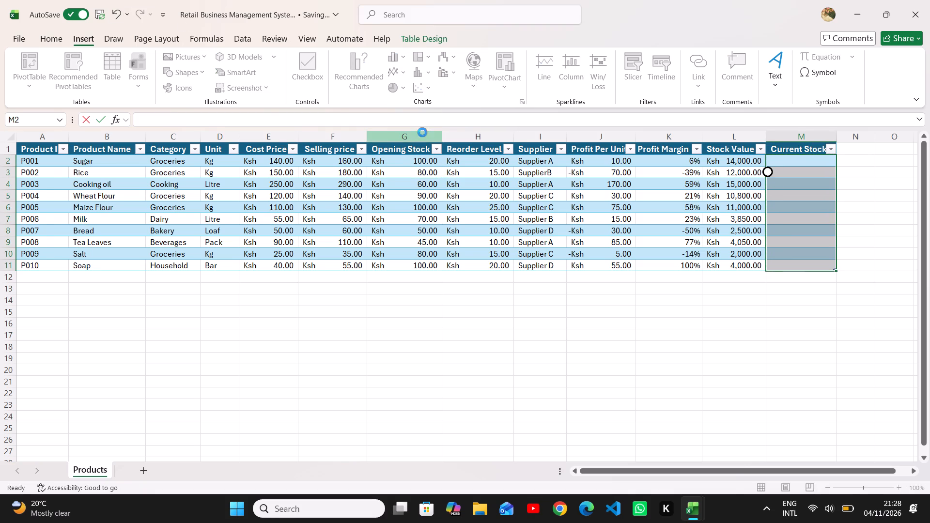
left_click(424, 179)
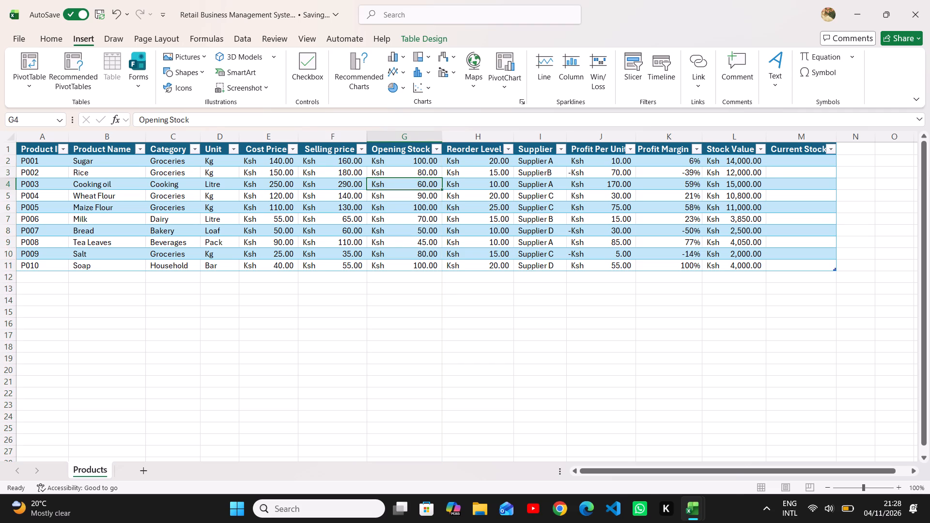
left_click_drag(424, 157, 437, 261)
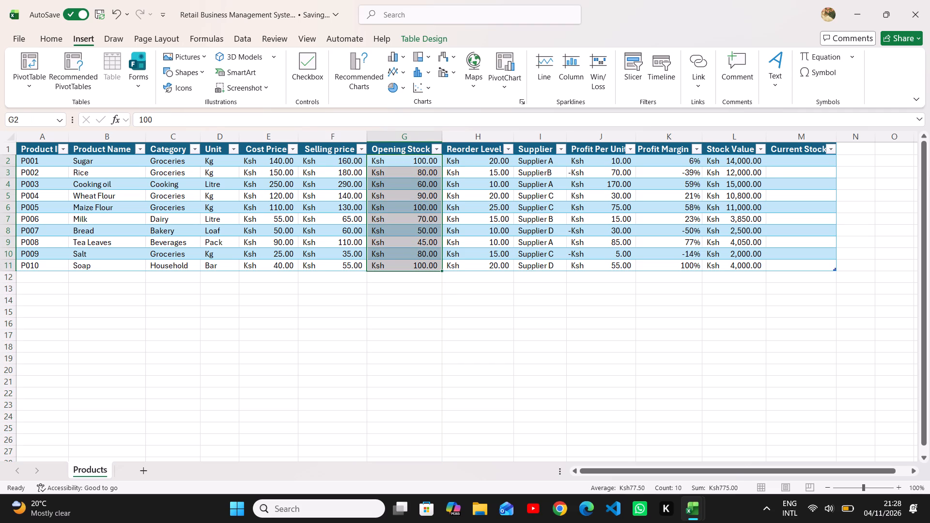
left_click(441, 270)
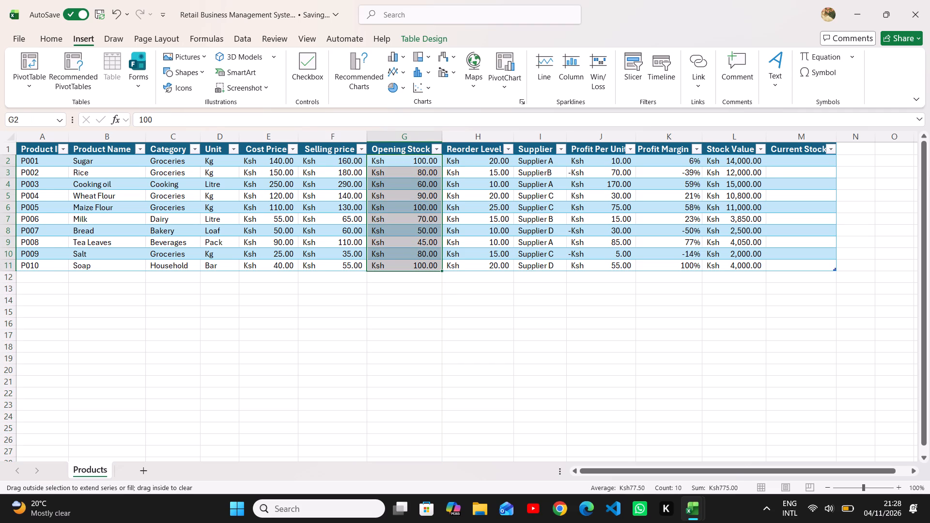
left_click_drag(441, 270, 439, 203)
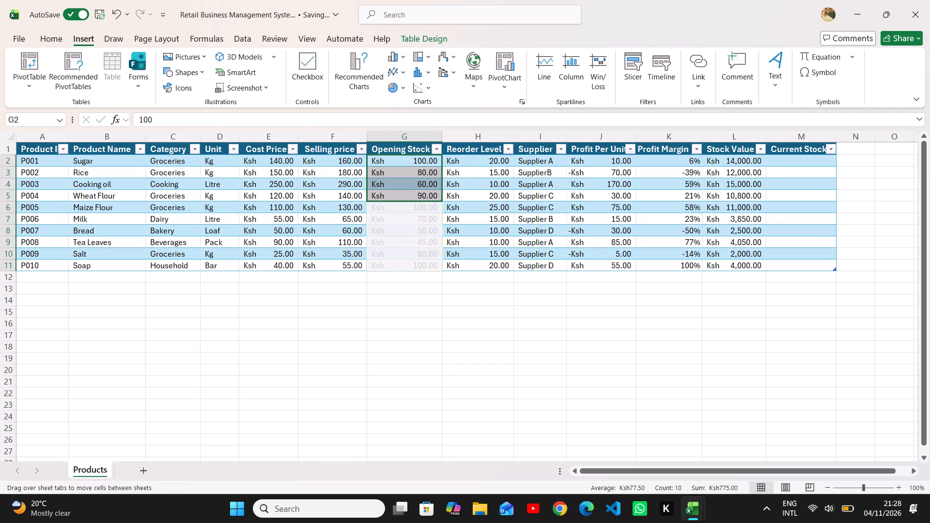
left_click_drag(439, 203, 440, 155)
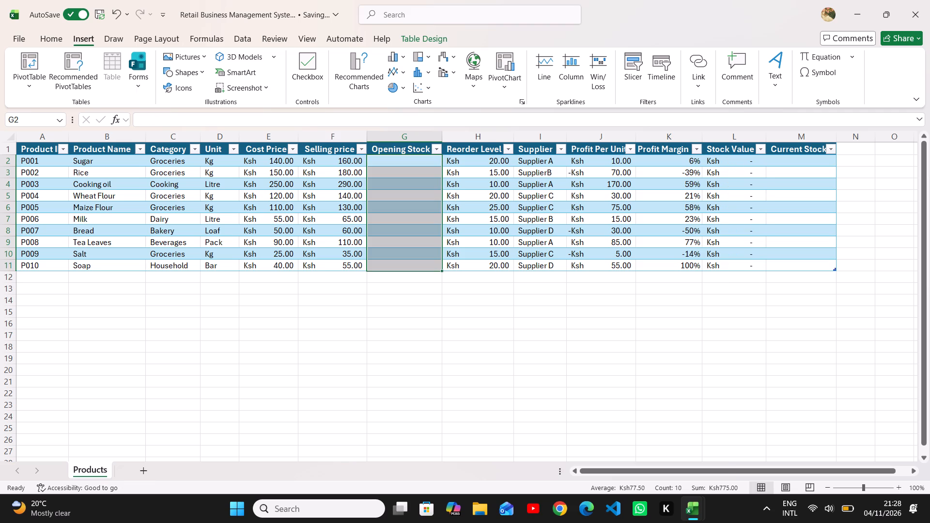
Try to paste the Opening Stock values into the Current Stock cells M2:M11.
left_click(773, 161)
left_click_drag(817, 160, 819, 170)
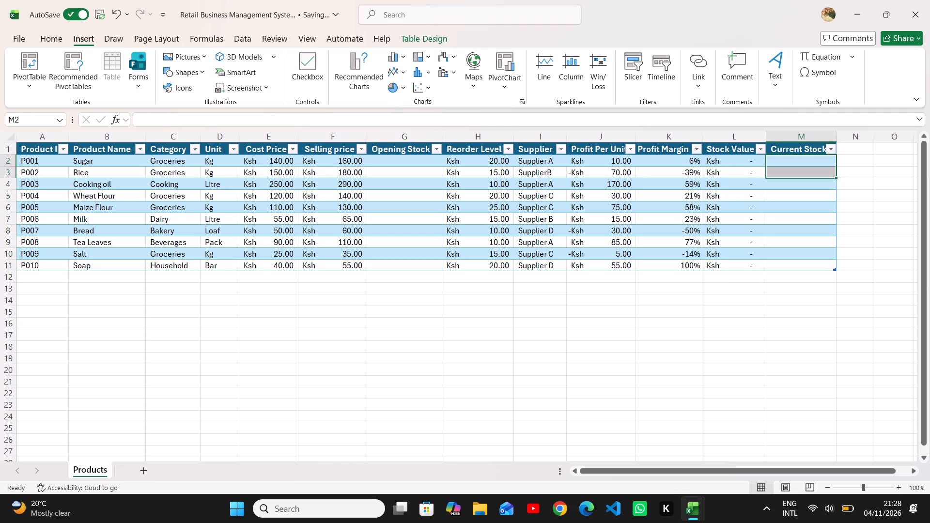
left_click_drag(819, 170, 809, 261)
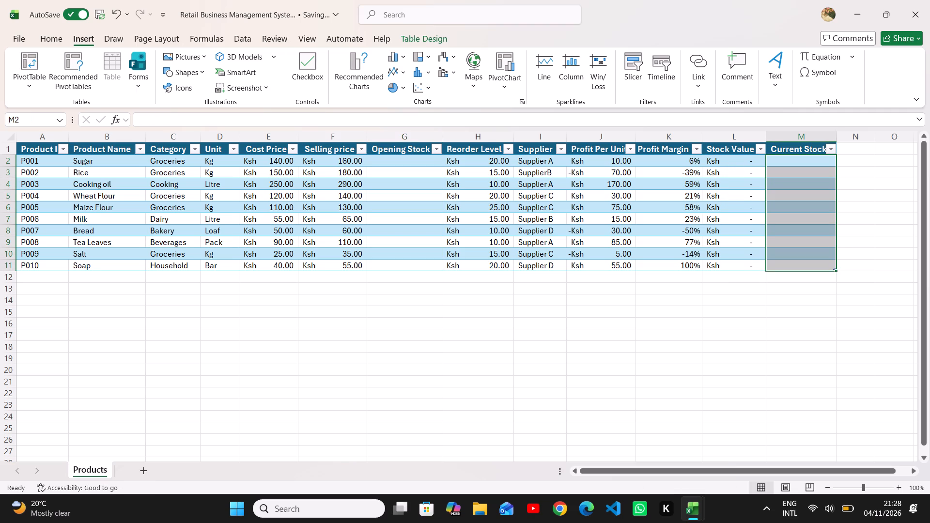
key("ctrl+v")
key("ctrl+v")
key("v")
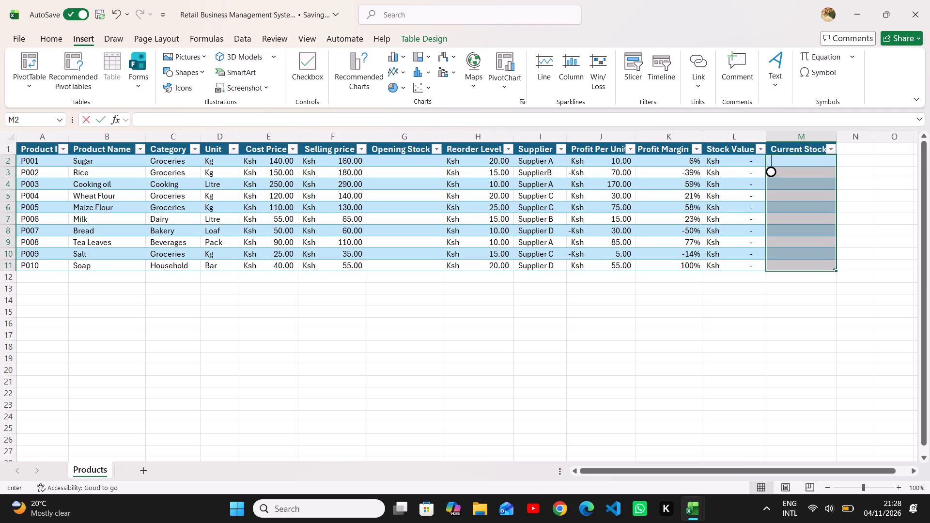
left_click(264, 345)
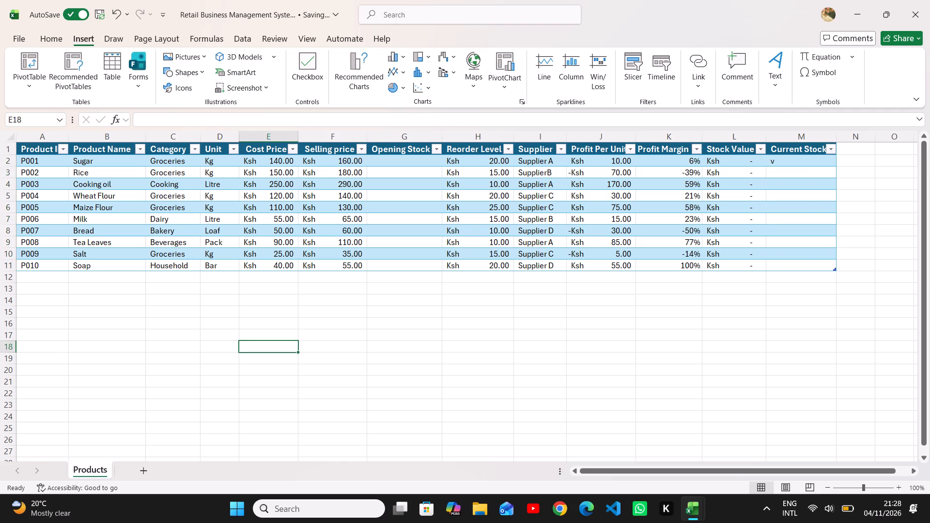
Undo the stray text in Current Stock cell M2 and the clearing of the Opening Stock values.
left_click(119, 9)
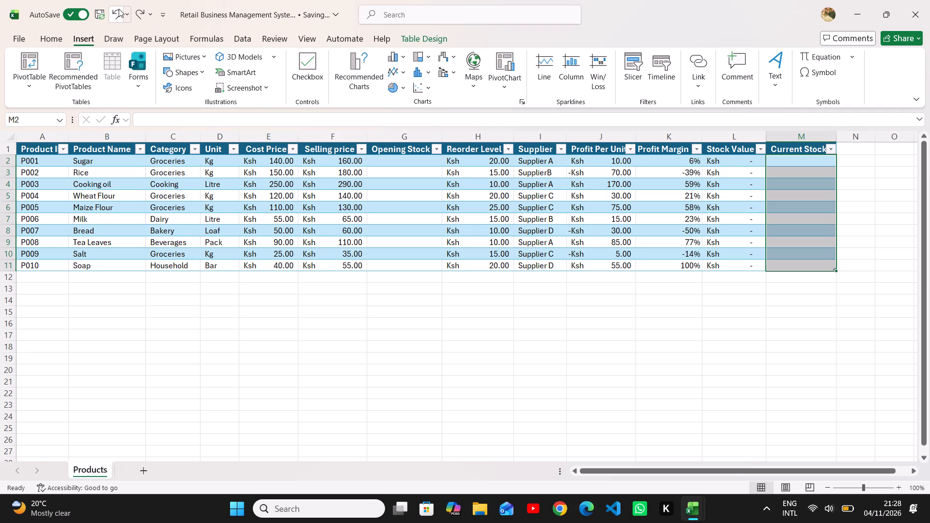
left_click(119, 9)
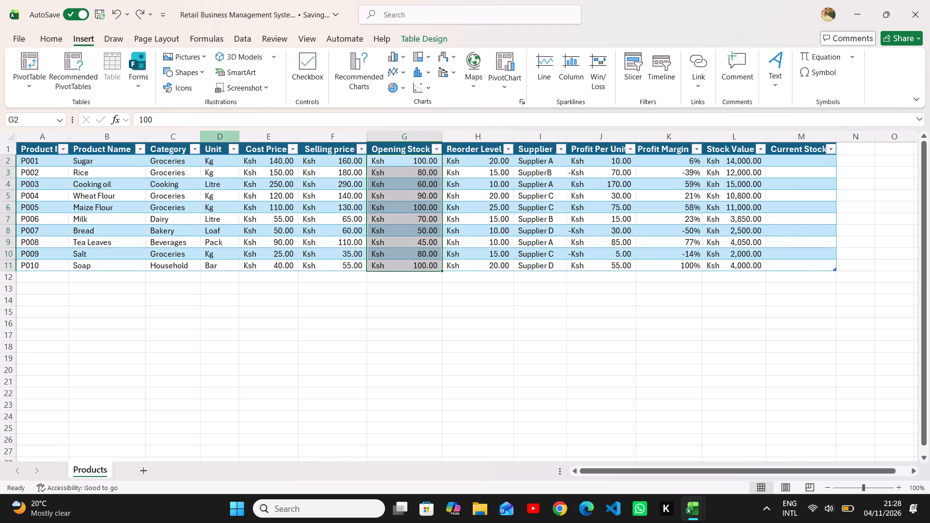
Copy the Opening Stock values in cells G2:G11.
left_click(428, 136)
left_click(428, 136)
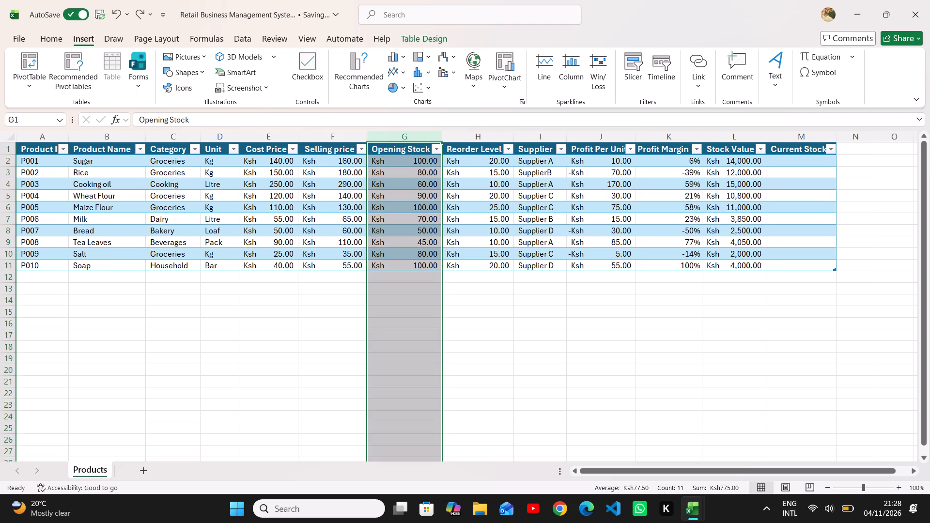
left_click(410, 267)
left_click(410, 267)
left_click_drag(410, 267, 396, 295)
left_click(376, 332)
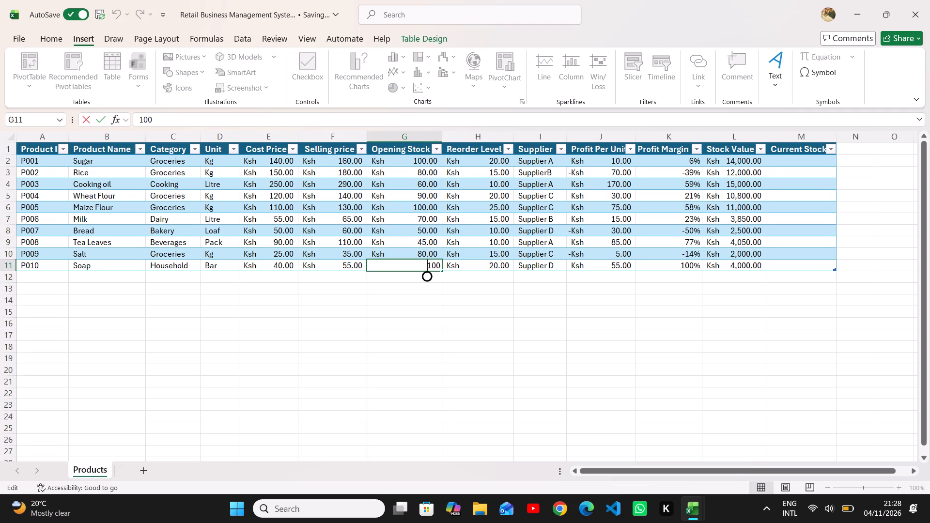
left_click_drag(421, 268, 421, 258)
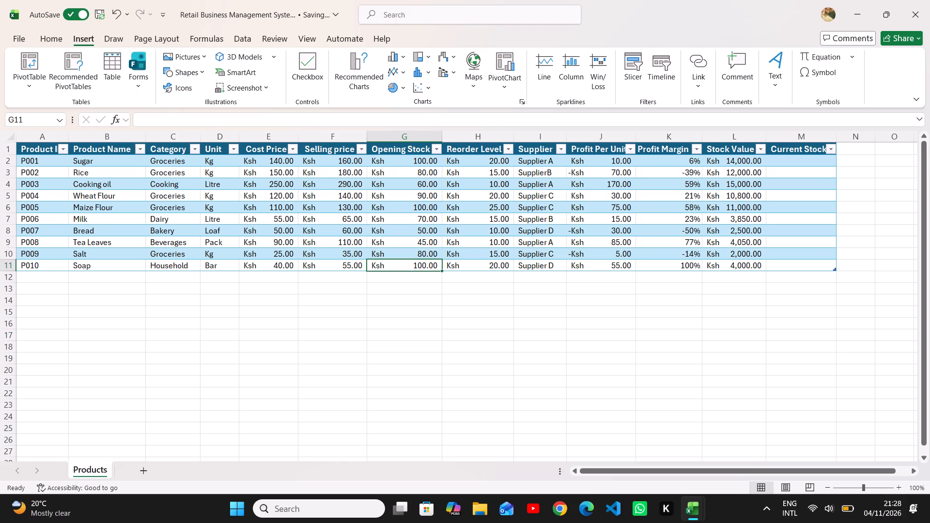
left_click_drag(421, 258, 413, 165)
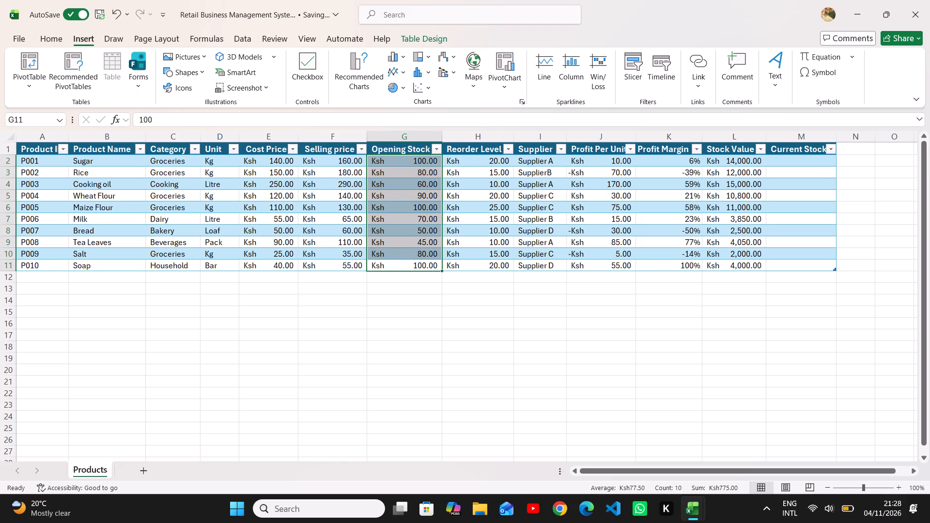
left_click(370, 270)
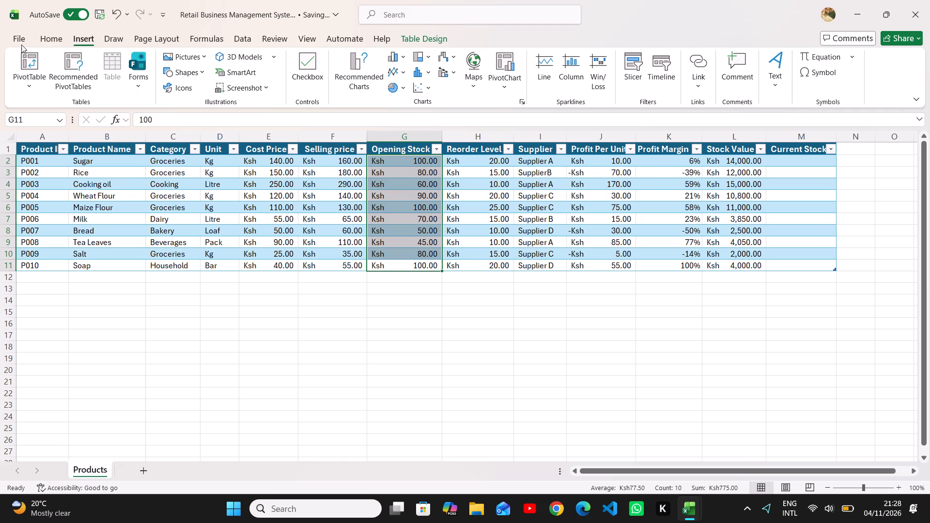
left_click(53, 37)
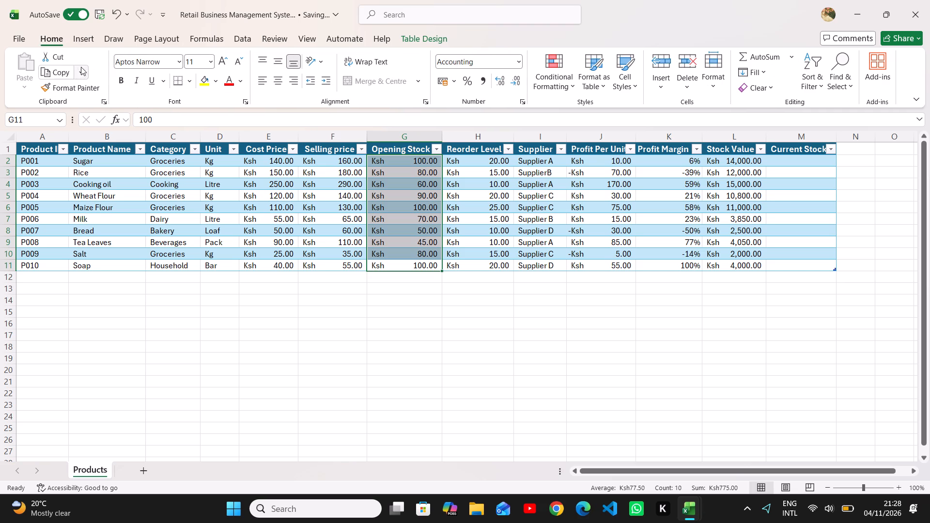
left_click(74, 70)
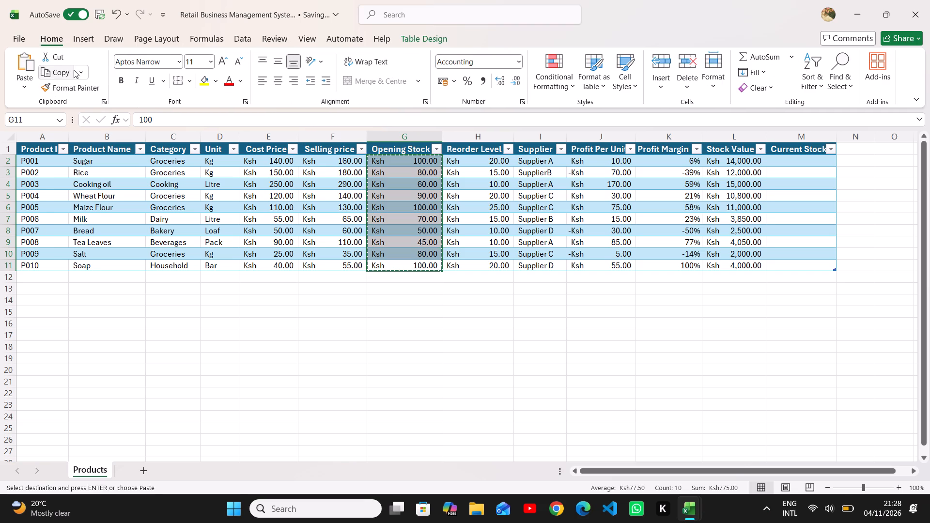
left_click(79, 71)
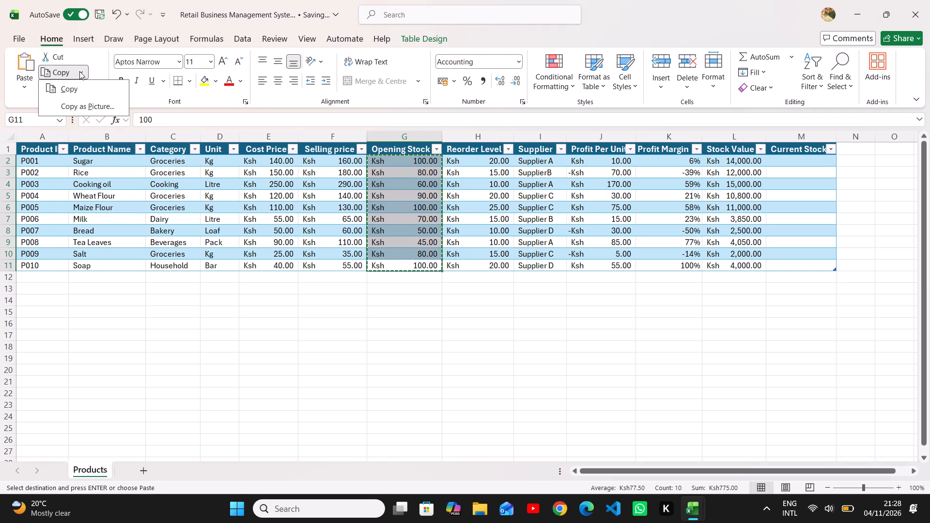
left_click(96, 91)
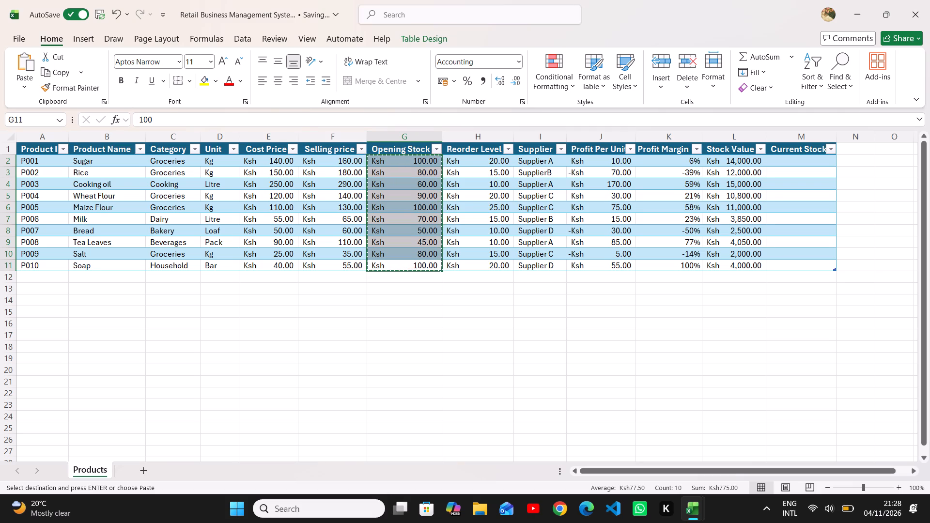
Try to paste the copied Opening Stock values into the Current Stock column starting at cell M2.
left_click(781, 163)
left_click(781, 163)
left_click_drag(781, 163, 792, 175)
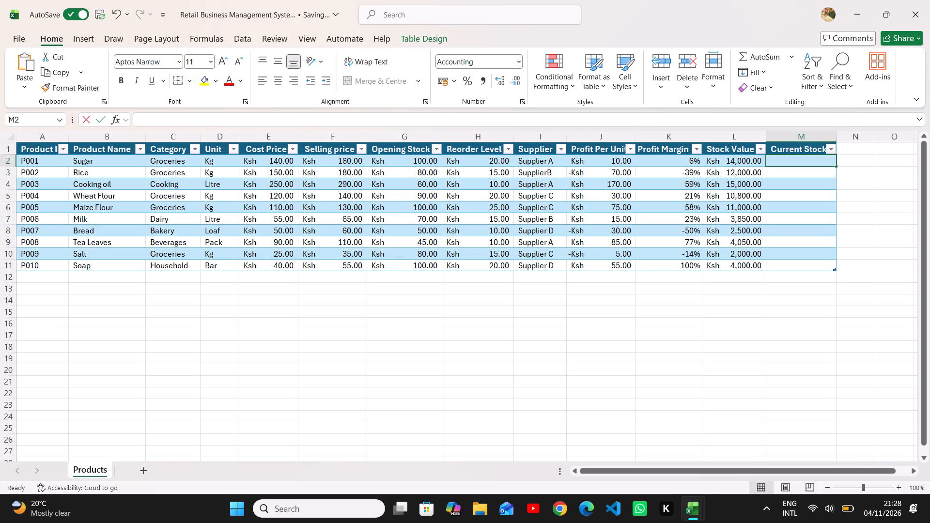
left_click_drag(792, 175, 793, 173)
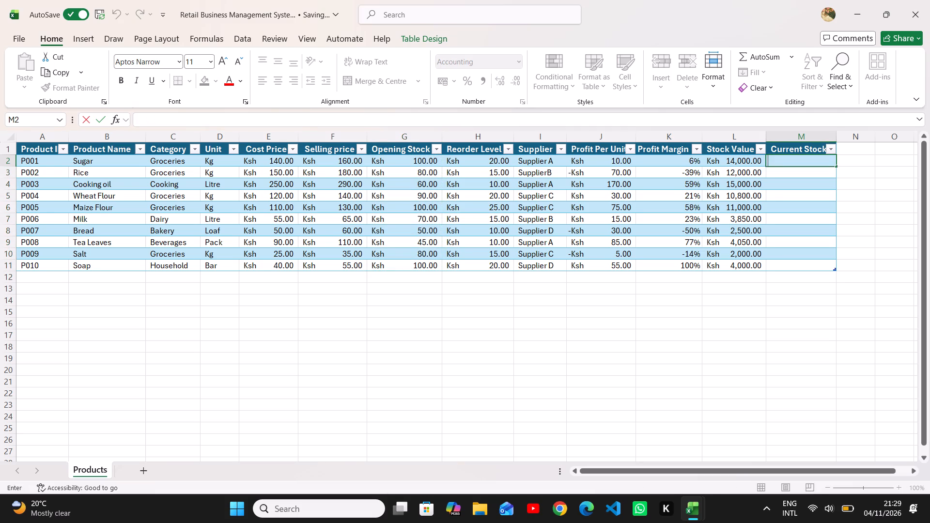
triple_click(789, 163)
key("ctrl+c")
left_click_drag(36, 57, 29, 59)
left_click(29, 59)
Fill the Current Stock column from the Opening Stock column by entering the formula =G2 in cell M2.
left_click_drag(412, 158, 430, 261)
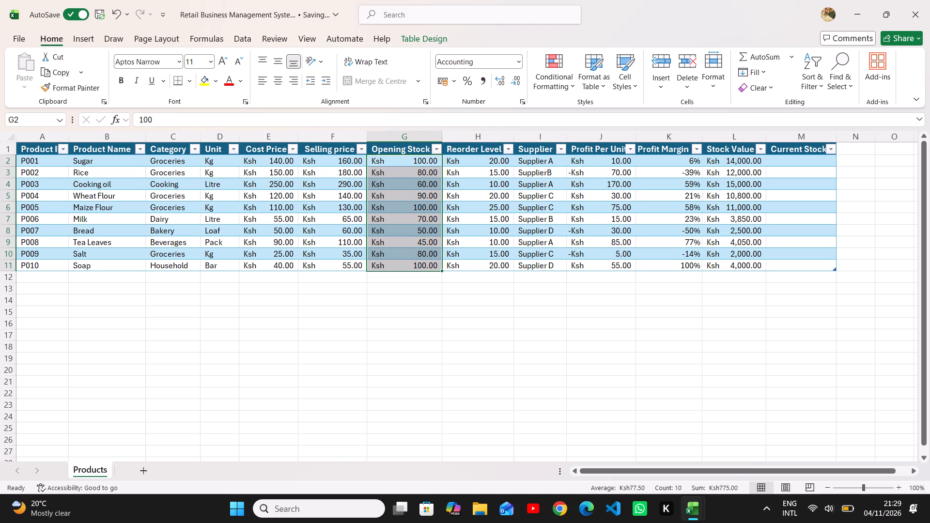
left_click(793, 163)
key("equal")
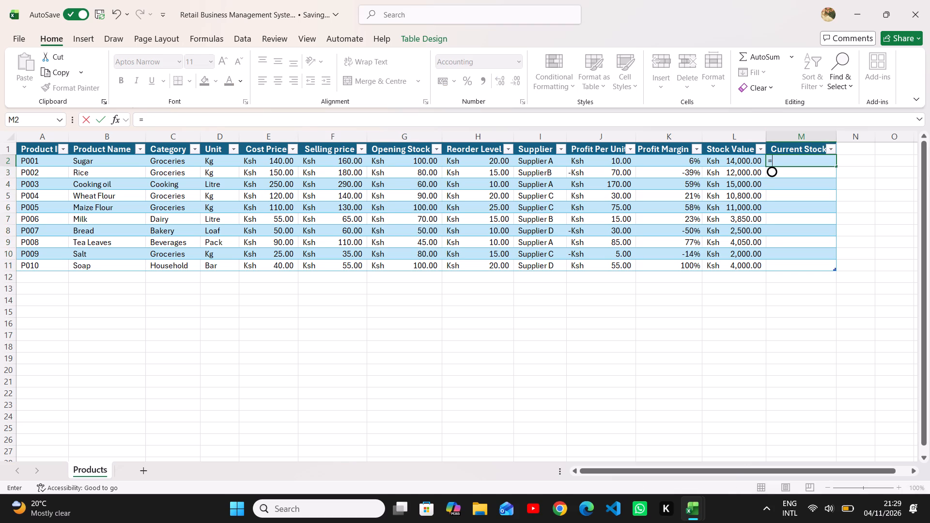
key("2")
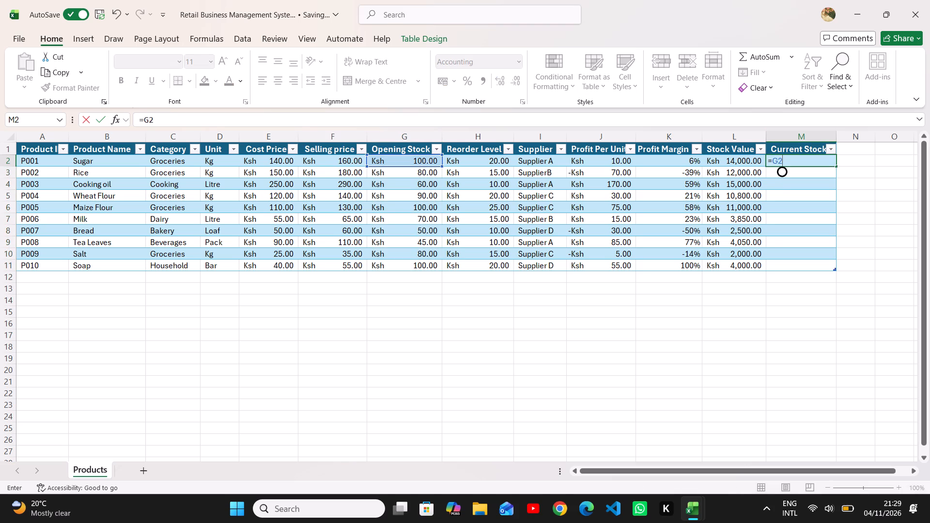
key("Return")
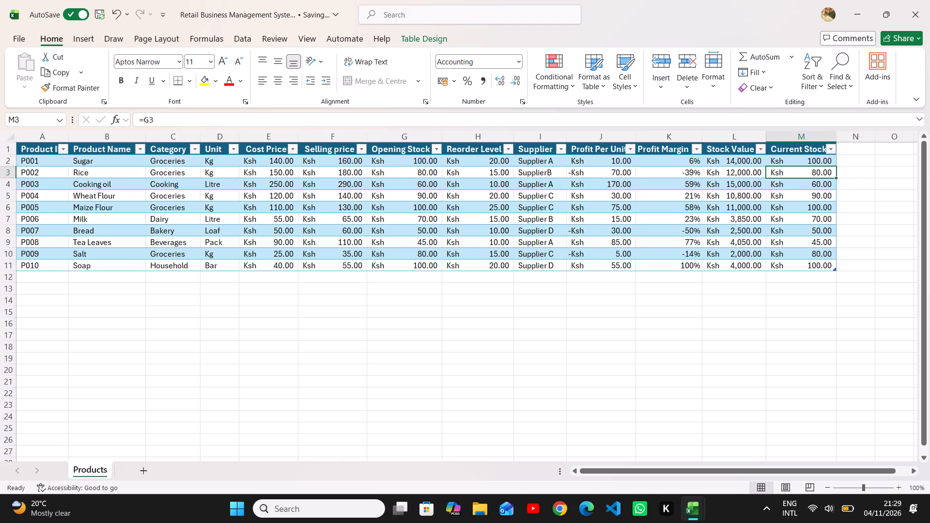
Add a Less Than 20 conditional formatting rule to Current Stock cells M2:M11 with Light Red Fill with Dark Red Text.
left_click_drag(817, 158, 831, 267)
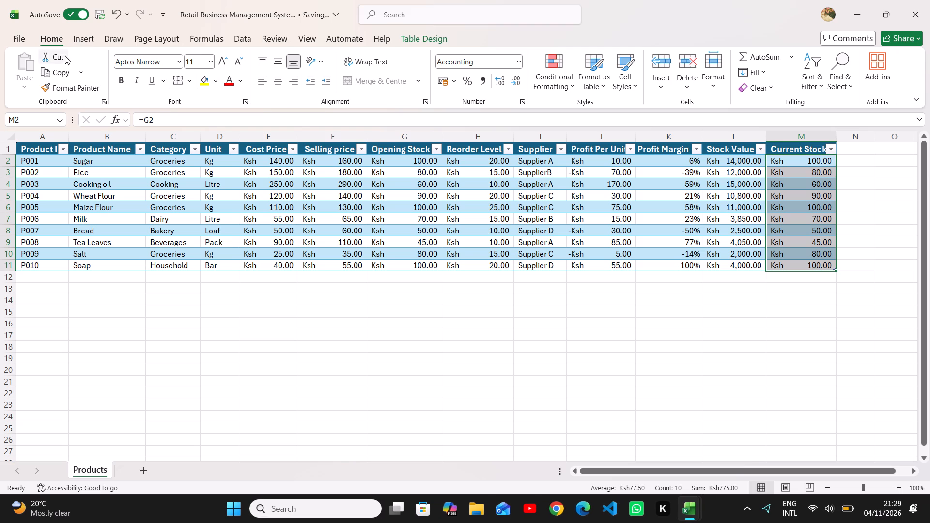
left_click(553, 76)
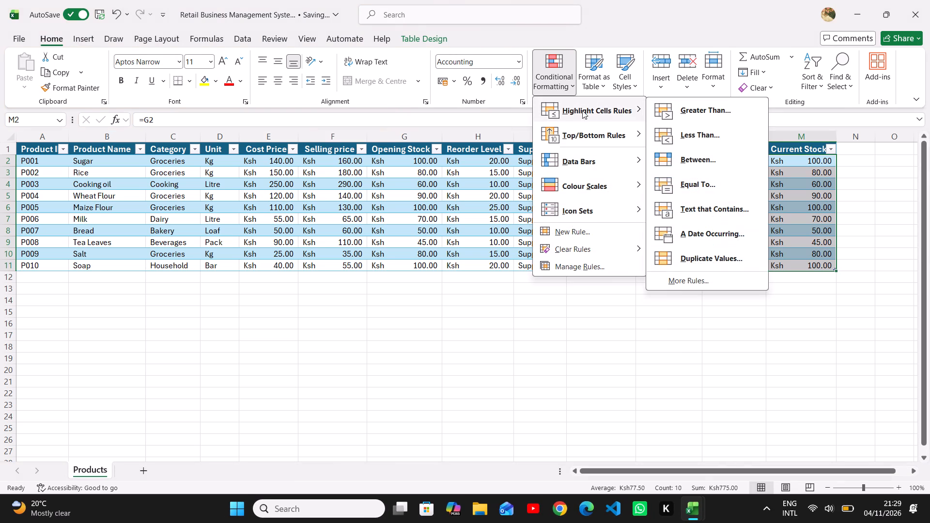
left_click(615, 120)
left_click(724, 141)
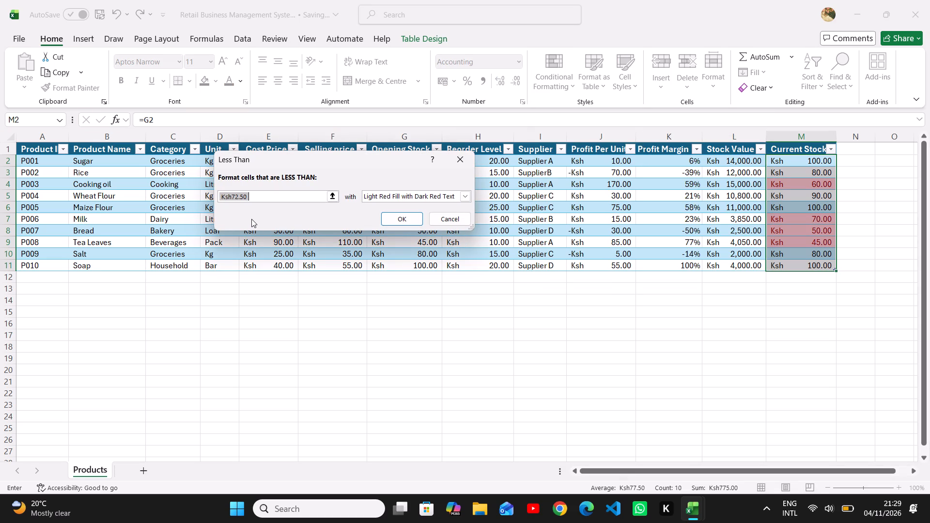
key("BackSpace")
type("20")
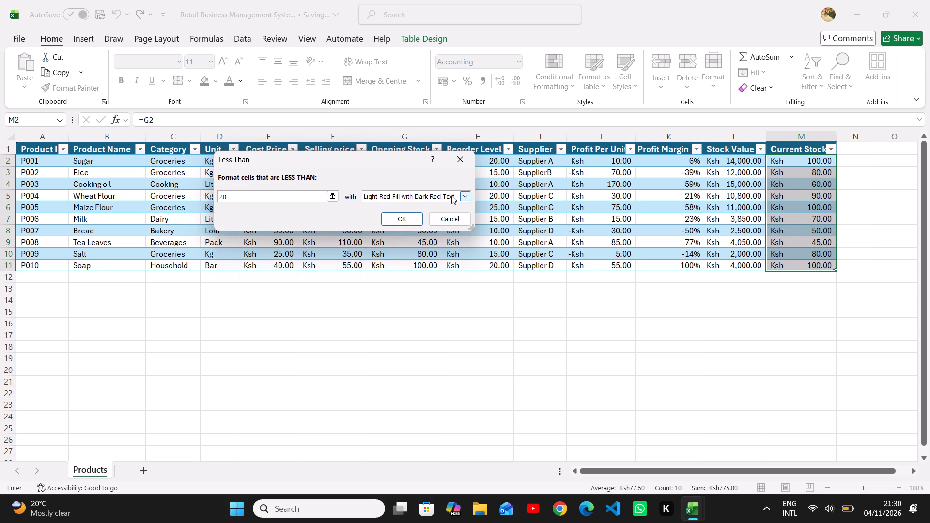
left_click(407, 215)
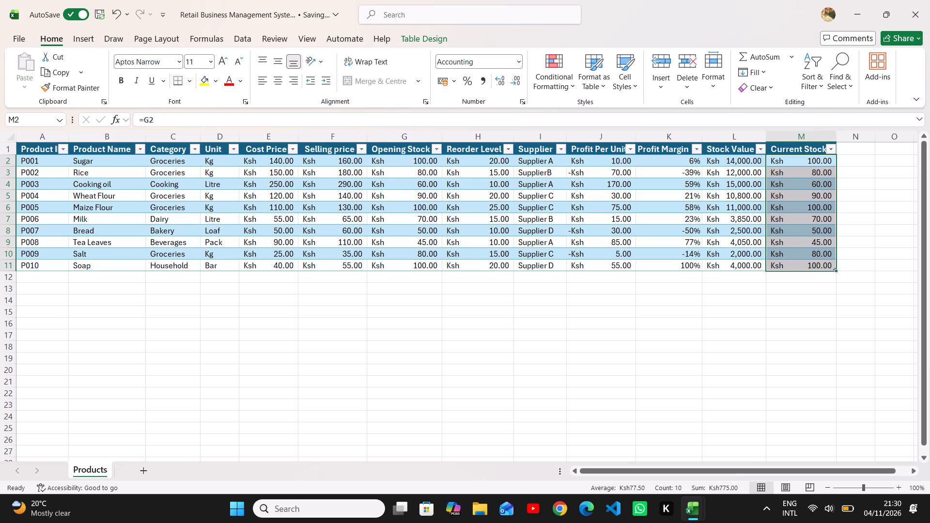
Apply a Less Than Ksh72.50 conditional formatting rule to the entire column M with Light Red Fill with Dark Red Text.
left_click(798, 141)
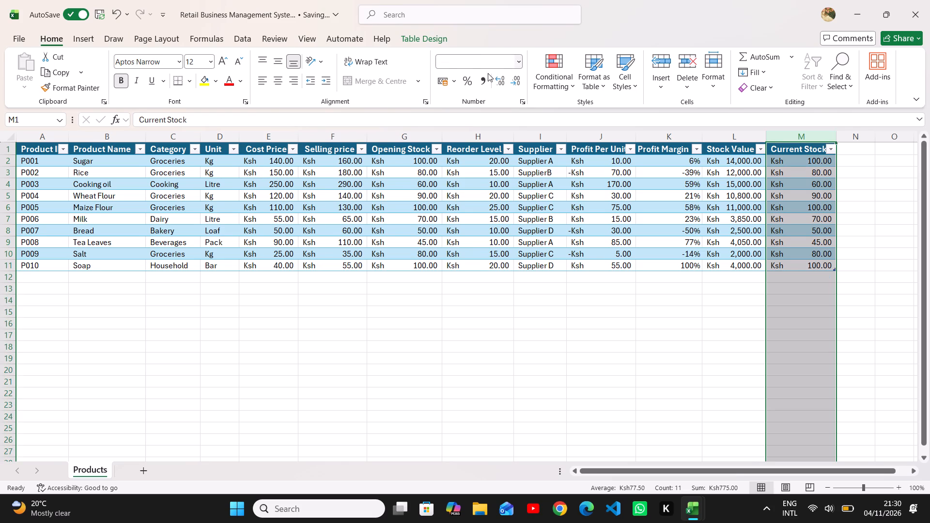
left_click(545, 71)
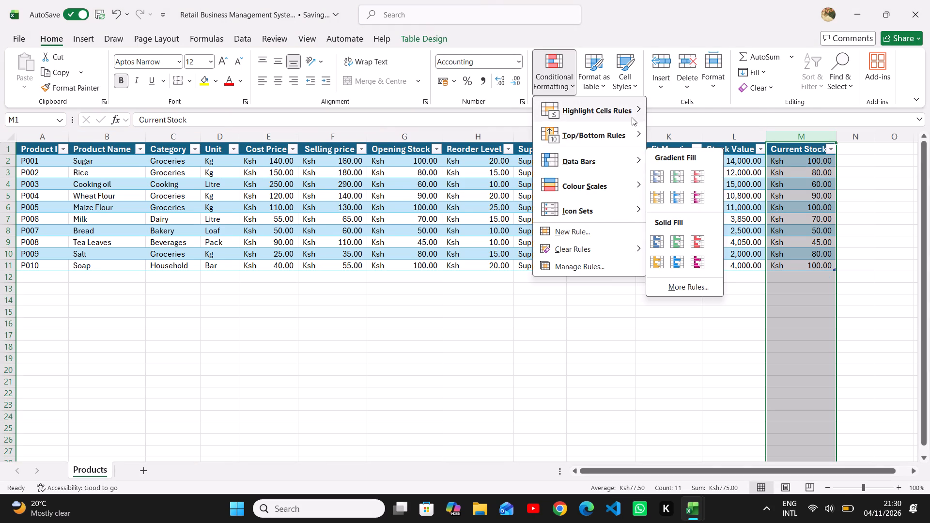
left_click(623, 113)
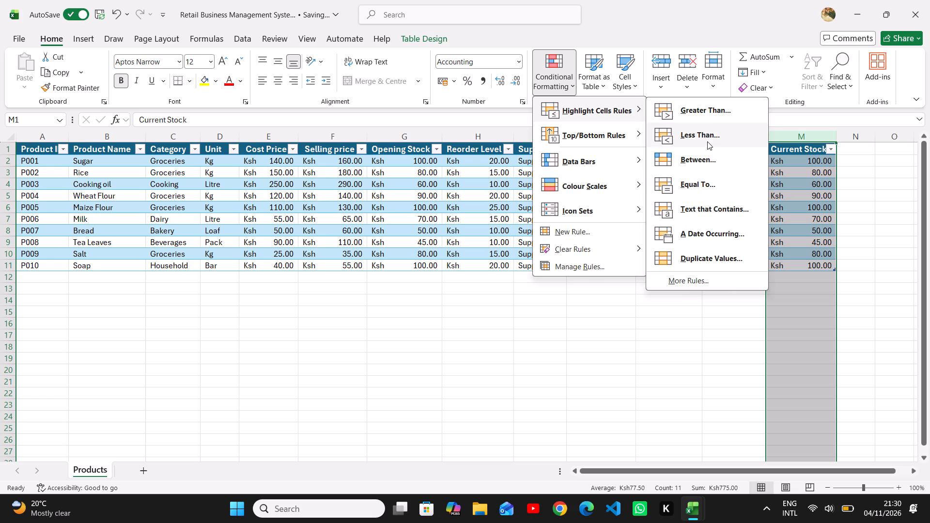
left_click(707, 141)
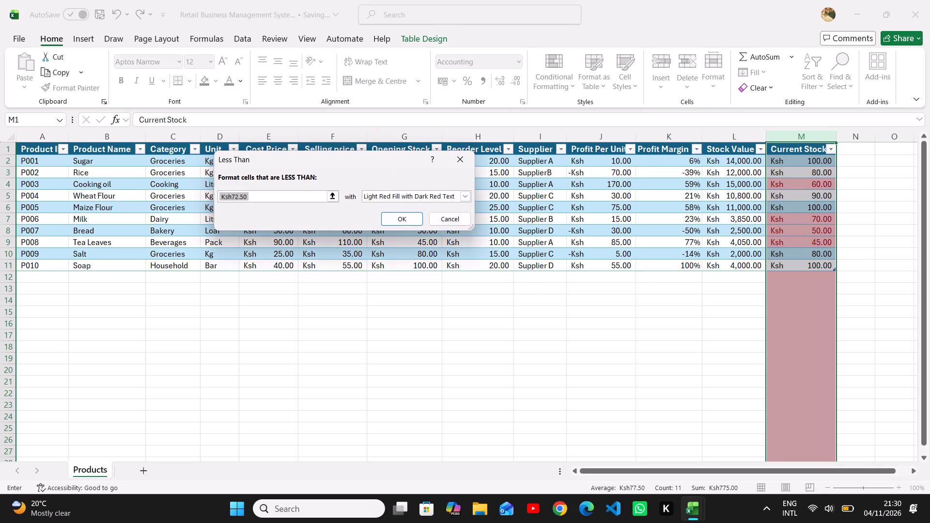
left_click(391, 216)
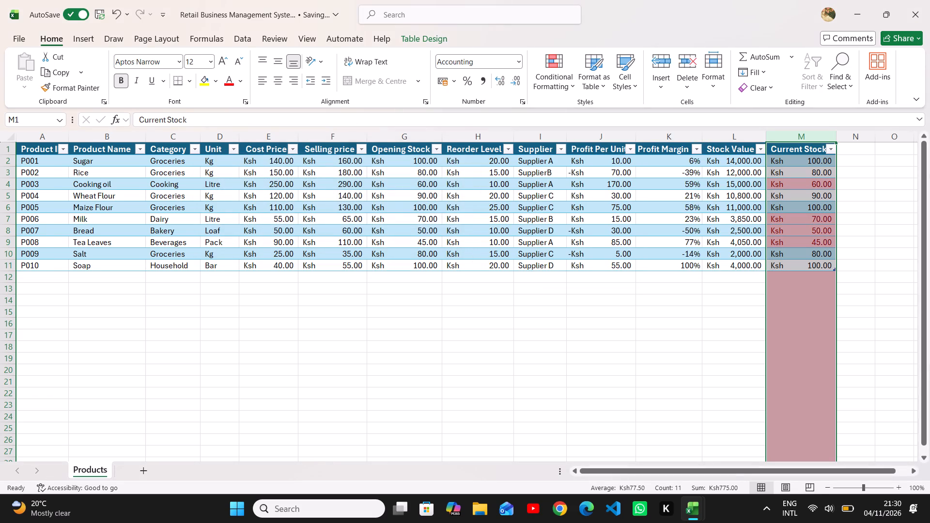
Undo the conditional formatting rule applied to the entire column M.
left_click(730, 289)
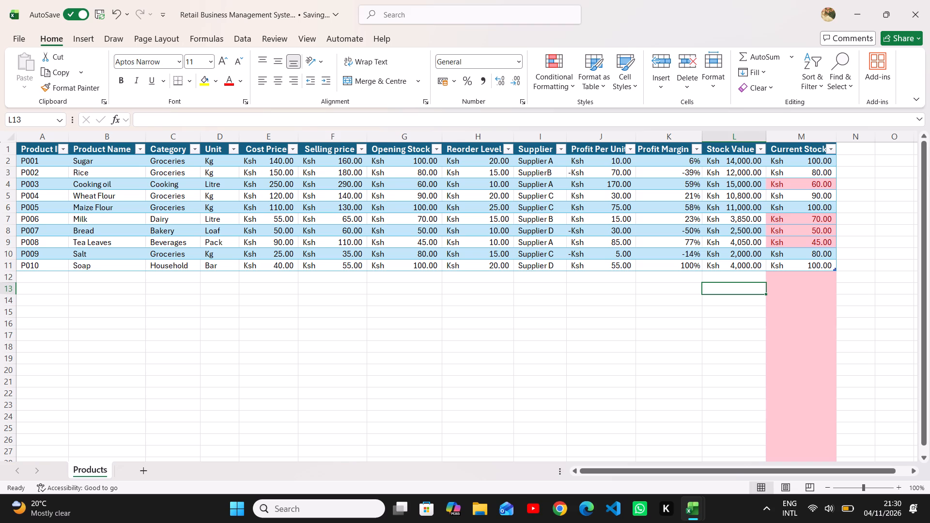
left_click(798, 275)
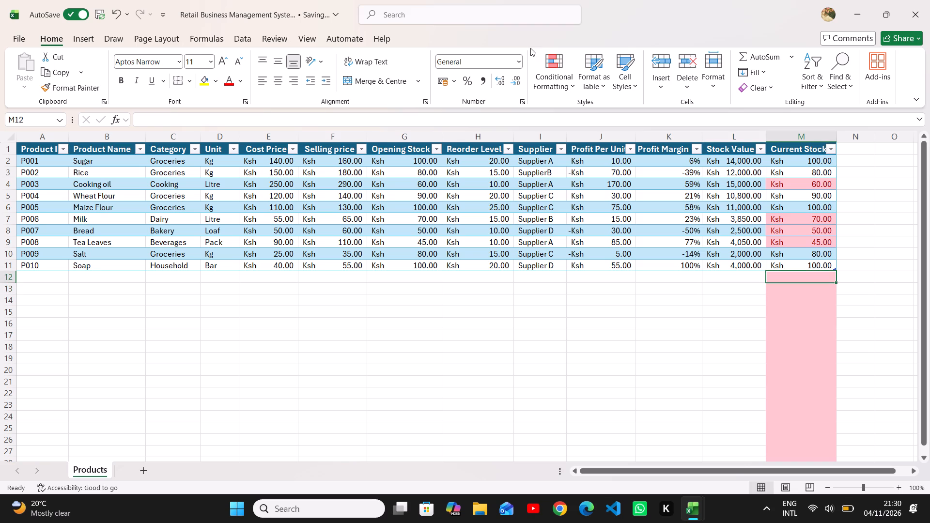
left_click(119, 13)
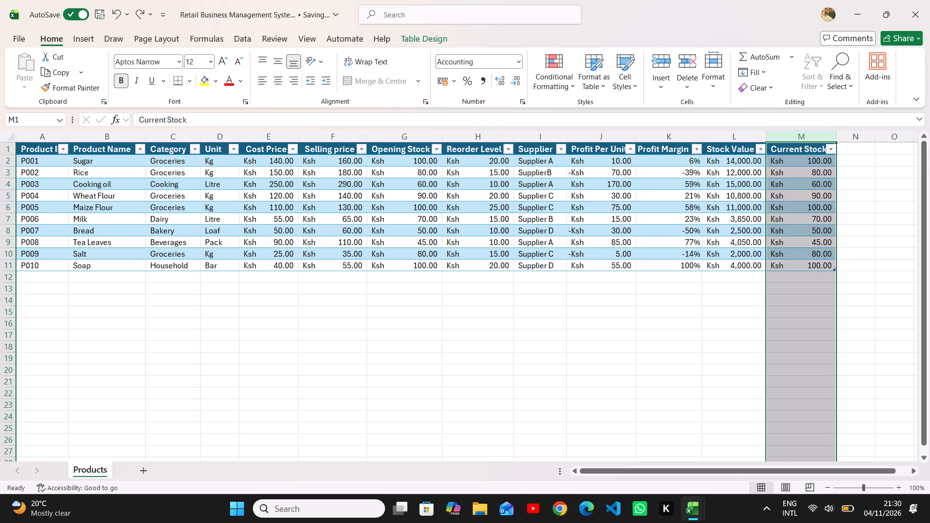
Apply a Less Than Ksh72.50 conditional formatting rule to Current Stock cells M2:M11 with Light Red Fill with Dark Red Text.
left_click(821, 252)
left_click_drag(824, 269, 818, 237)
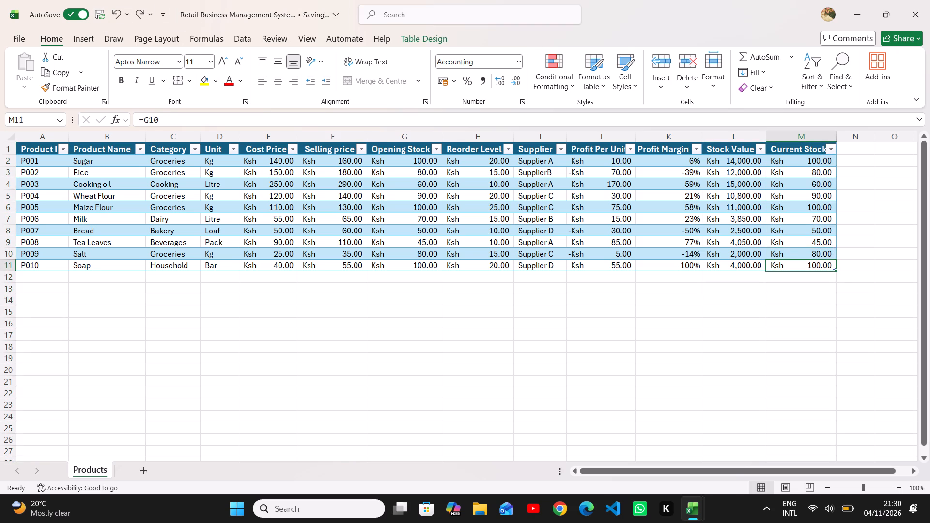
left_click_drag(818, 237, 793, 157)
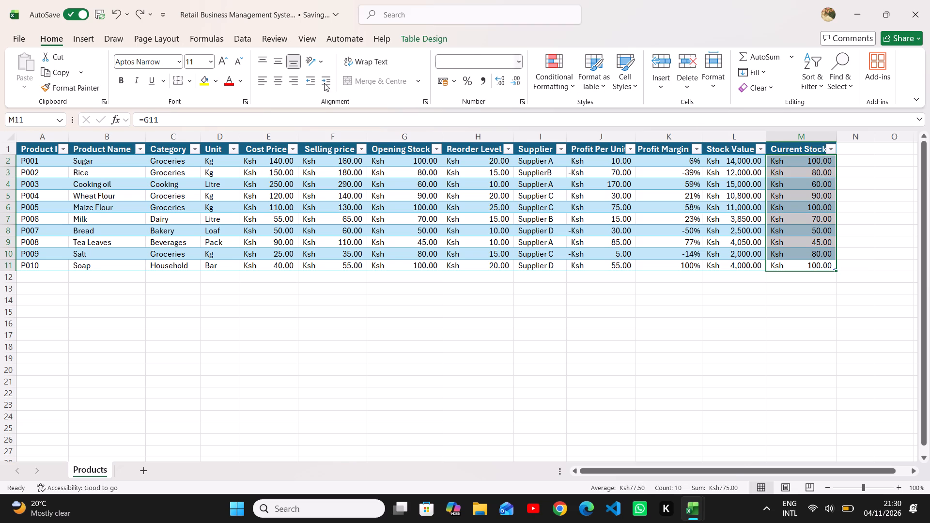
left_click(547, 67)
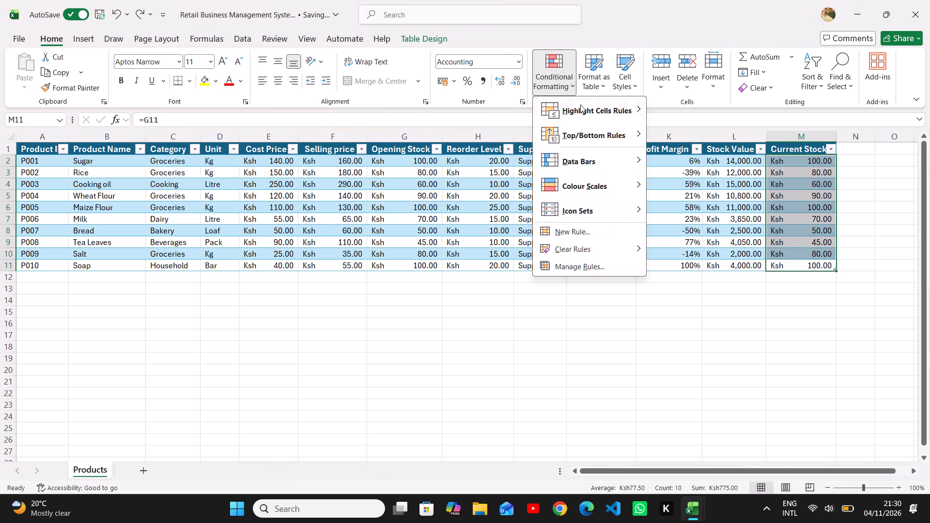
left_click(630, 114)
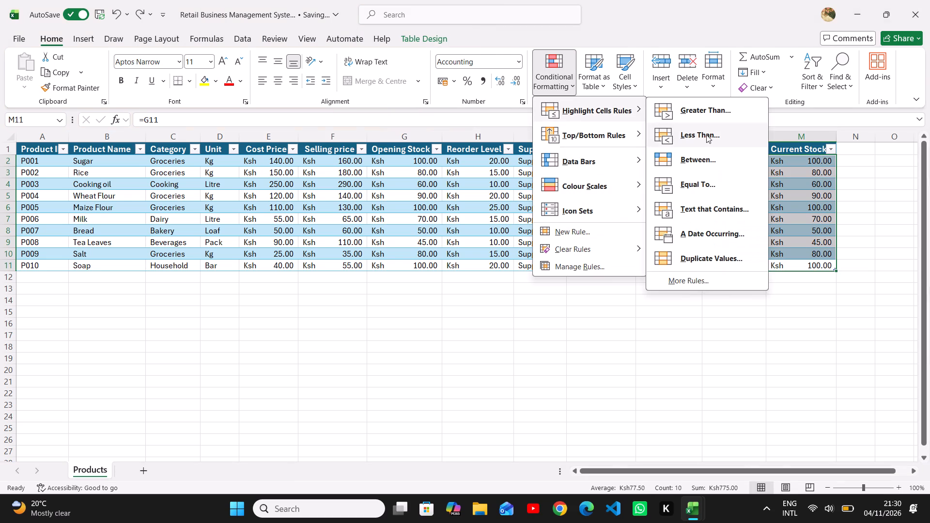
left_click(706, 135)
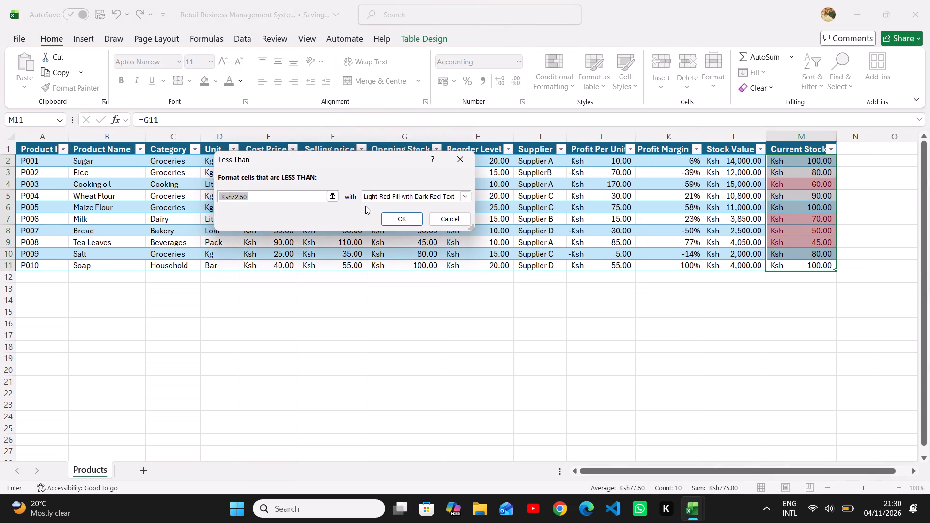
left_click(390, 216)
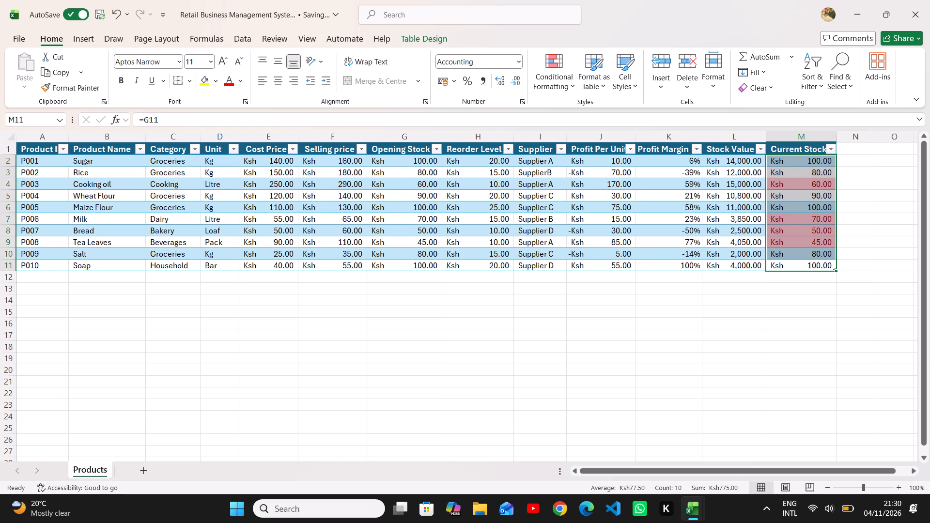
Apply an Above Average conditional formatting rule to Profit Margin cells K2:K11 with Yellow Fill with Dark Yellow Text.
left_click_drag(674, 160, 685, 263)
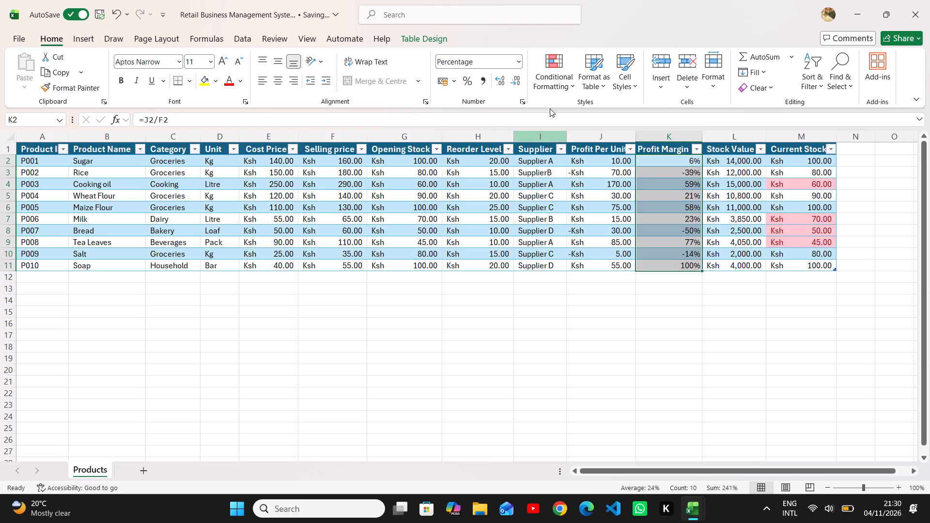
left_click(540, 81)
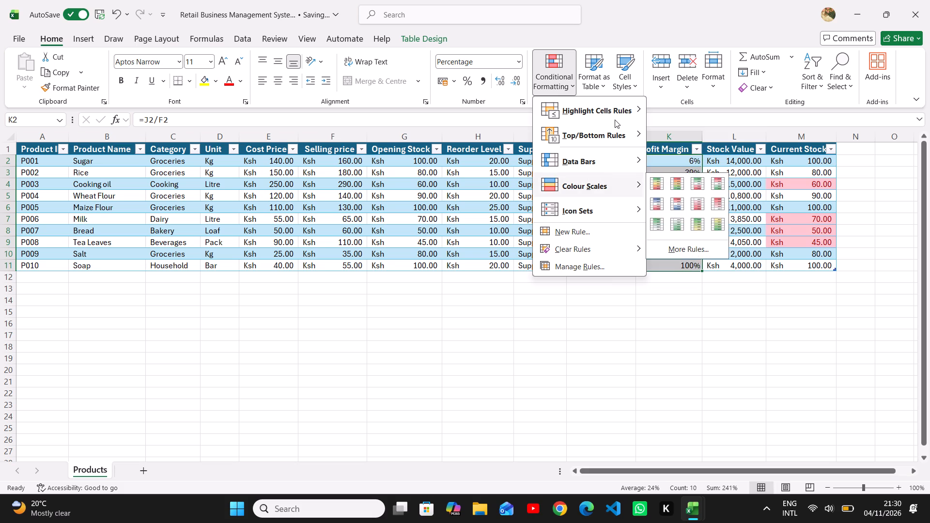
left_click(591, 134)
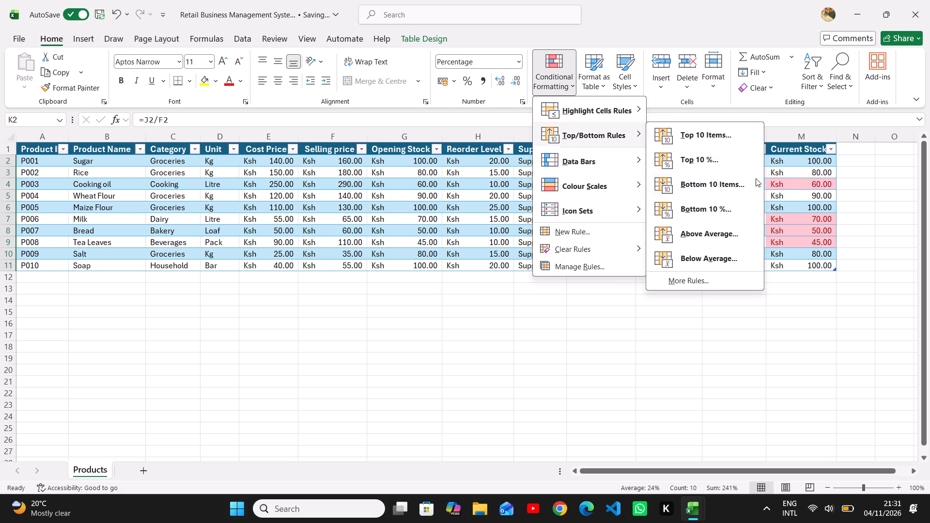
left_click(718, 238)
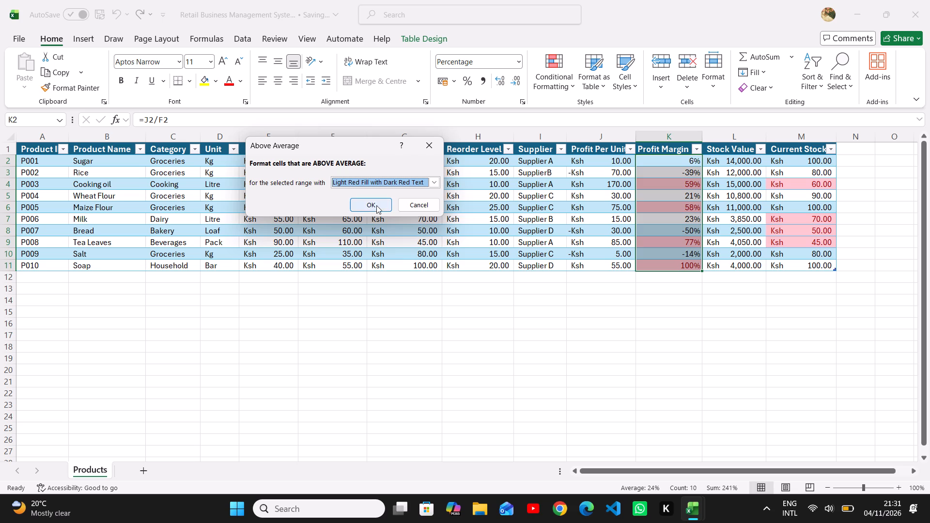
left_click(434, 181)
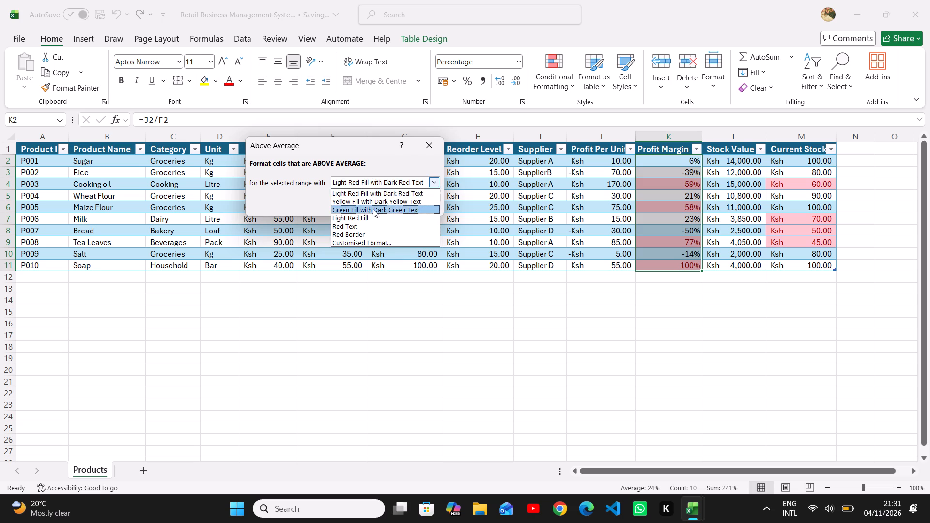
left_click(420, 200)
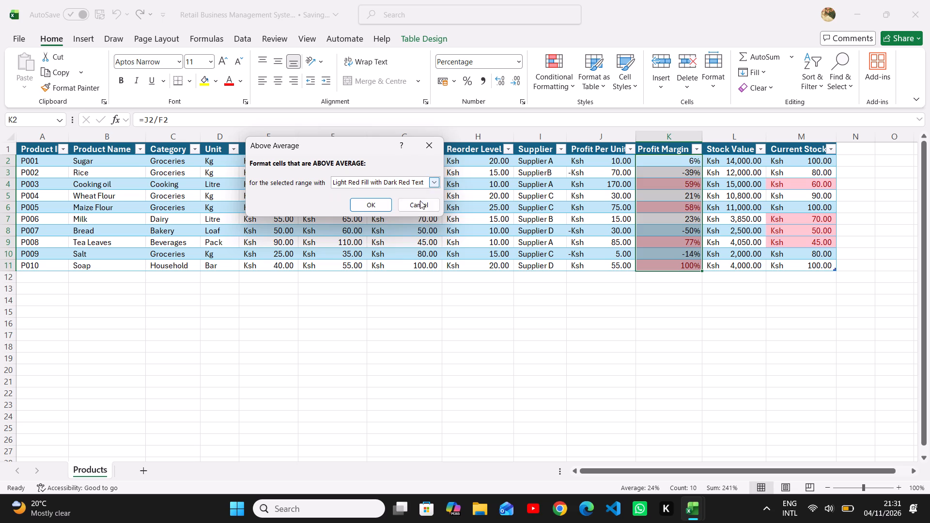
left_click(369, 207)
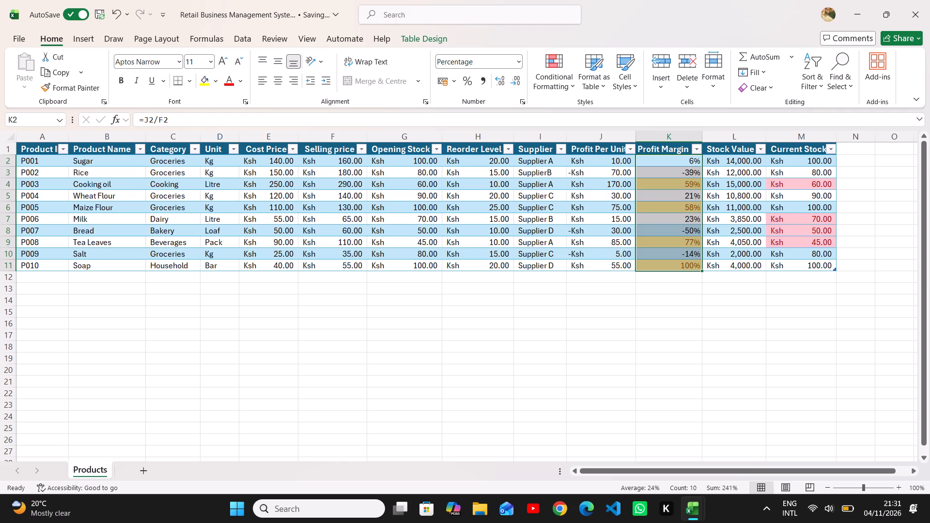
Add a new worksheet after Products and name it Inventory.
left_click(148, 475)
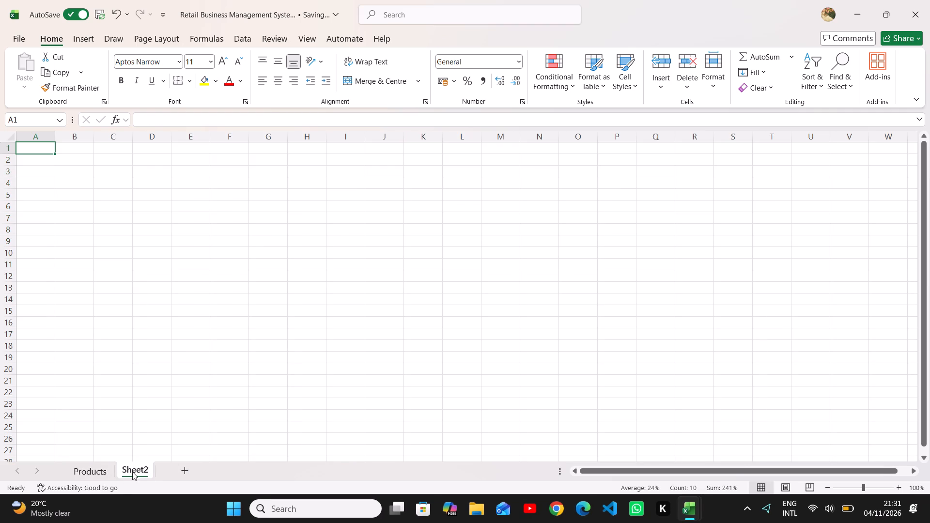
triple_click(134, 471)
double_click(134, 471)
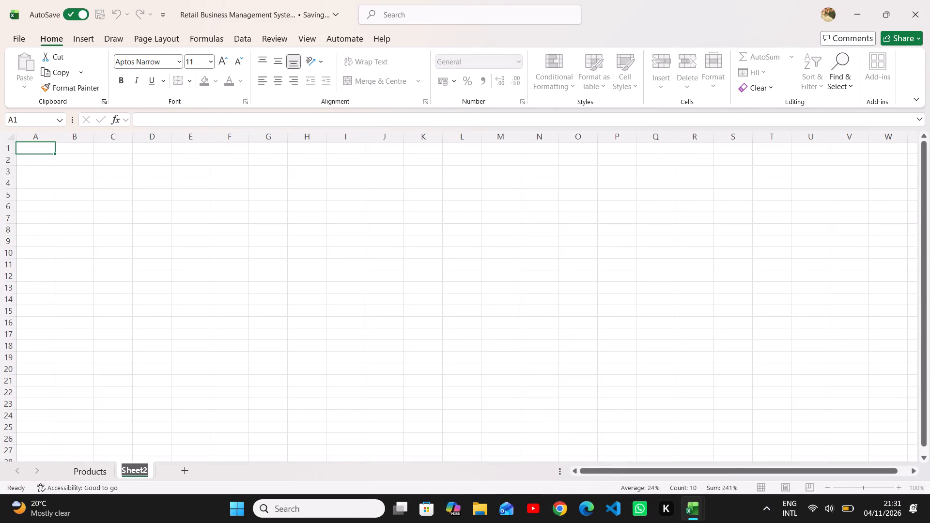
key("i")
type("nve")
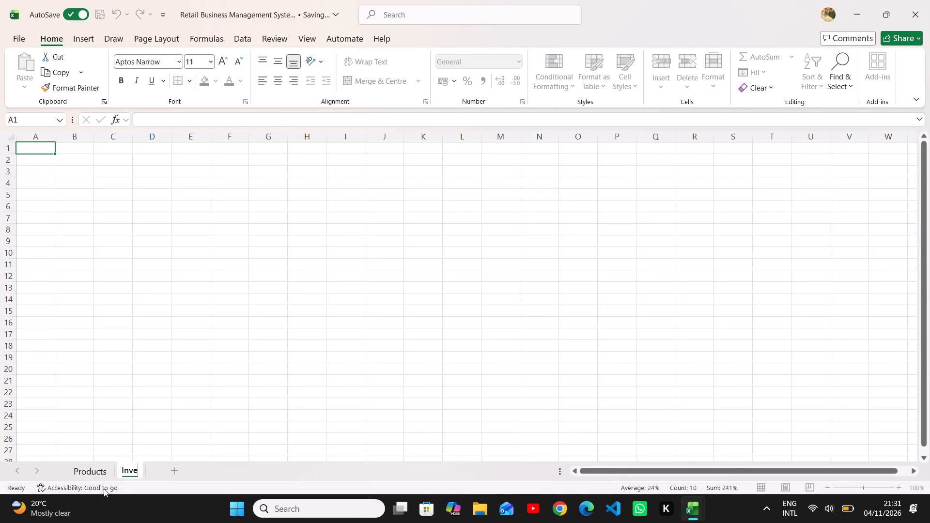
key("n")
type("tory")
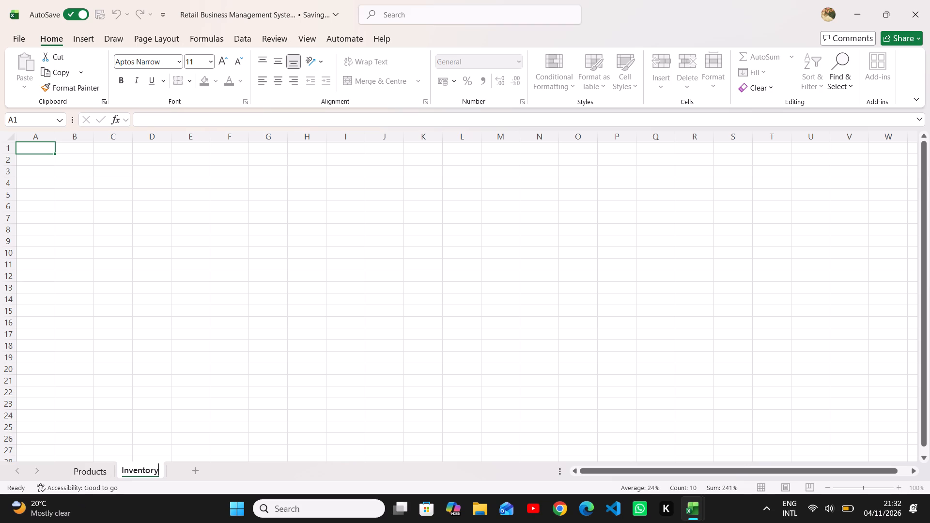
Enter the column header Product ID in cell A1 of the Inventory sheet.
left_click(31, 153)
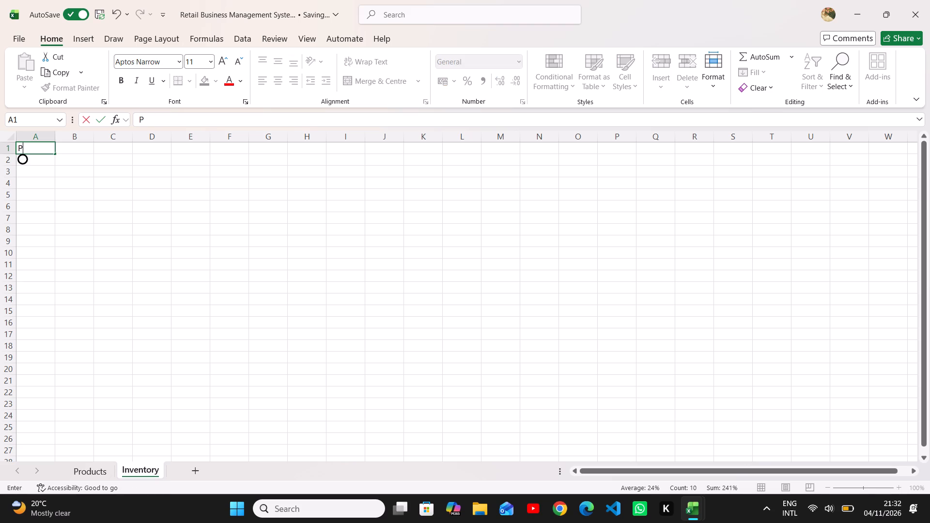
key("r")
type("os")
key("BackSpace")
key("d")
type("ID")
key("Right")
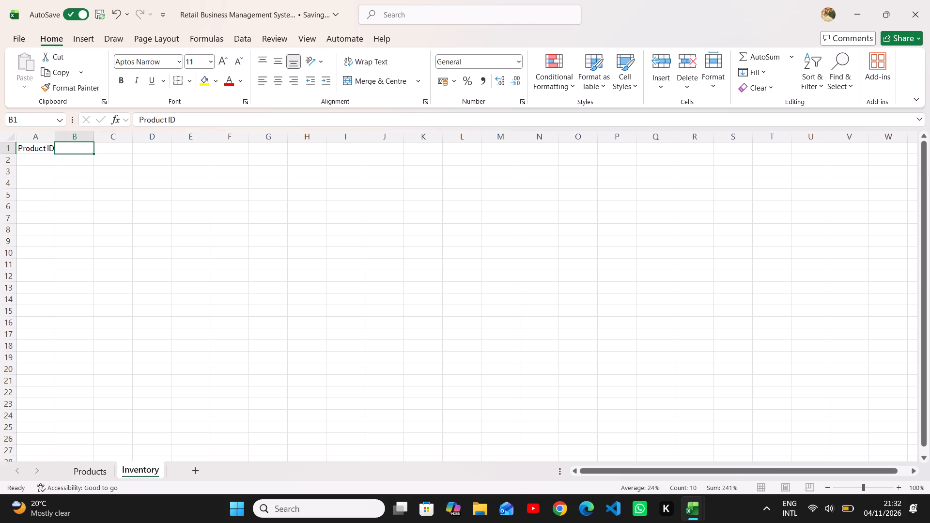
key("Tab")
key("Left")
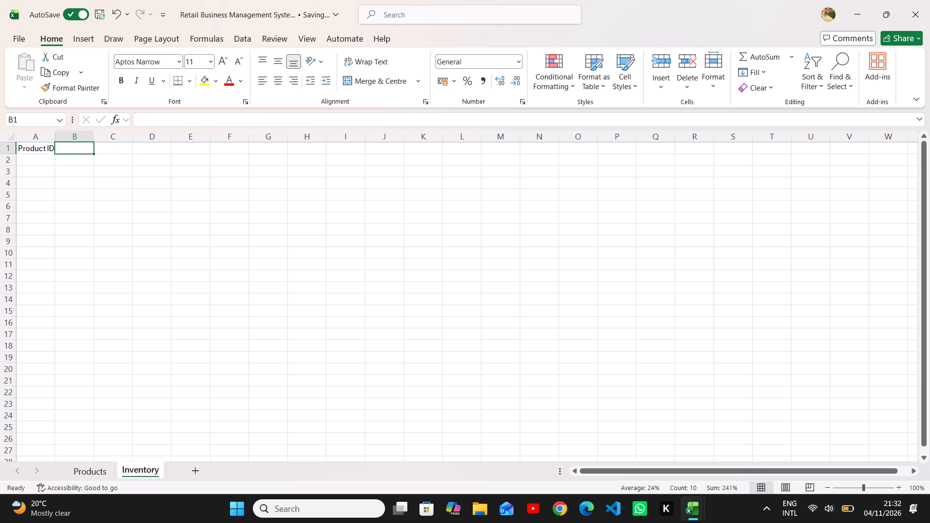
Enter the column header Product Name in cell B1 of the Inventory sheet.
key("p")
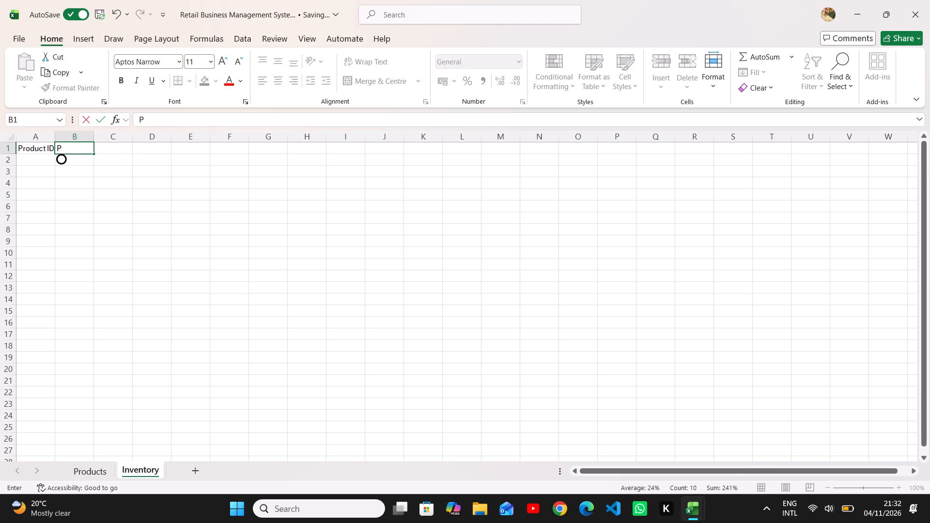
type("ro")
type("duct")
key("space")
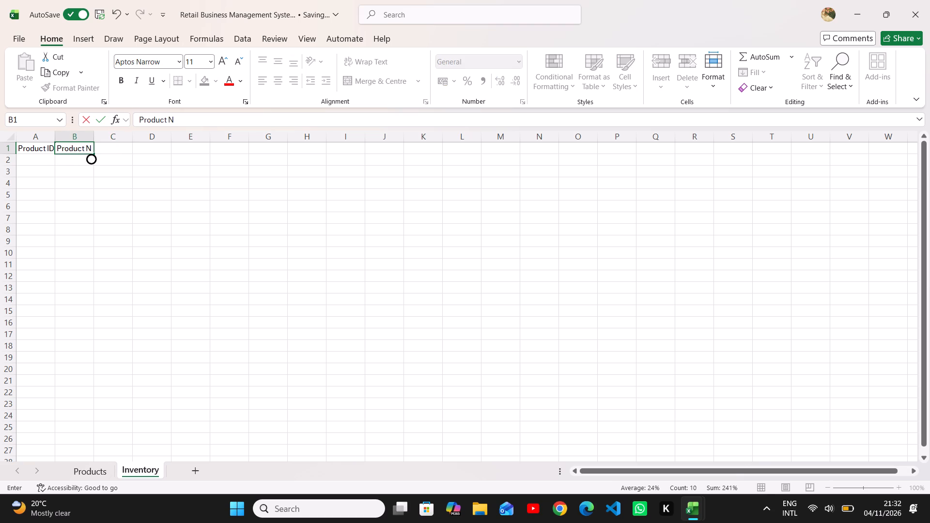
type("ma")
key("e")
key("BackSpace")
key("BackSpace")
key("BackSpace")
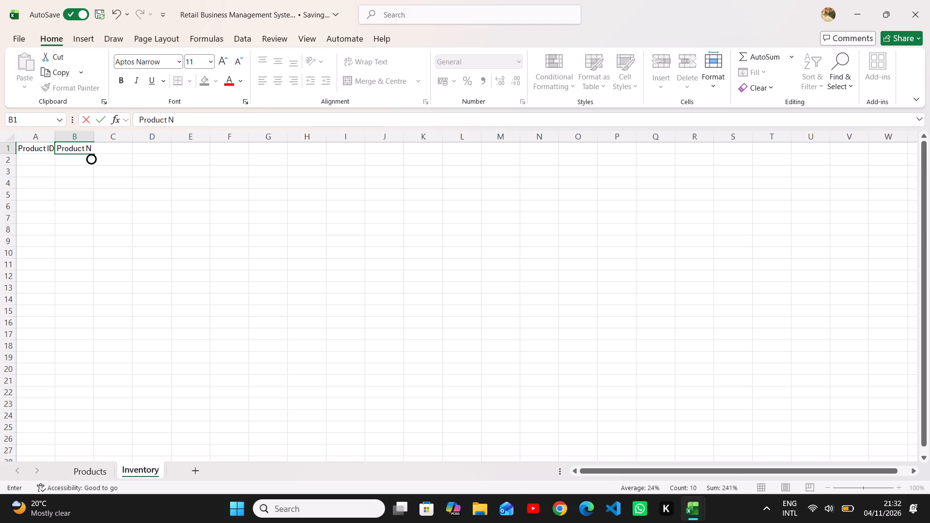
type("ame")
key("Right")
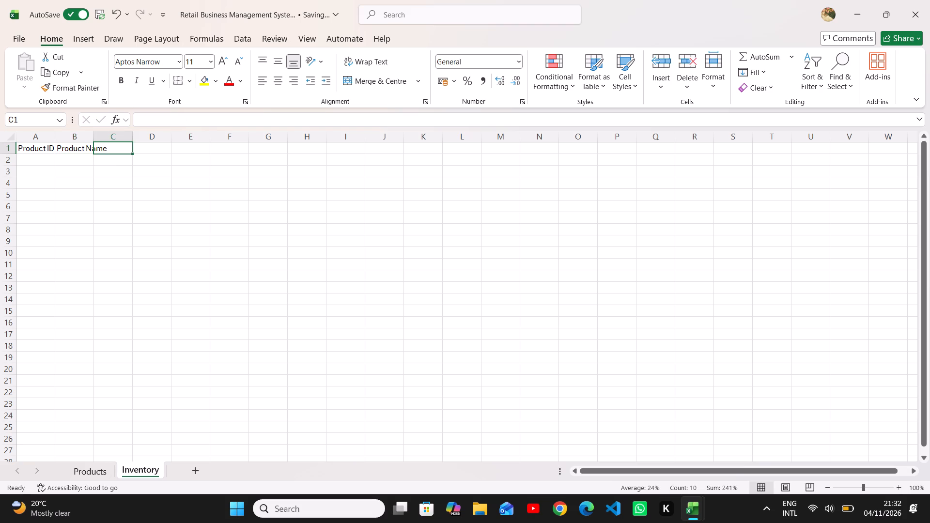
Enter the column header Opening Stock in cell C1 of the Inventory sheet.
key("o")
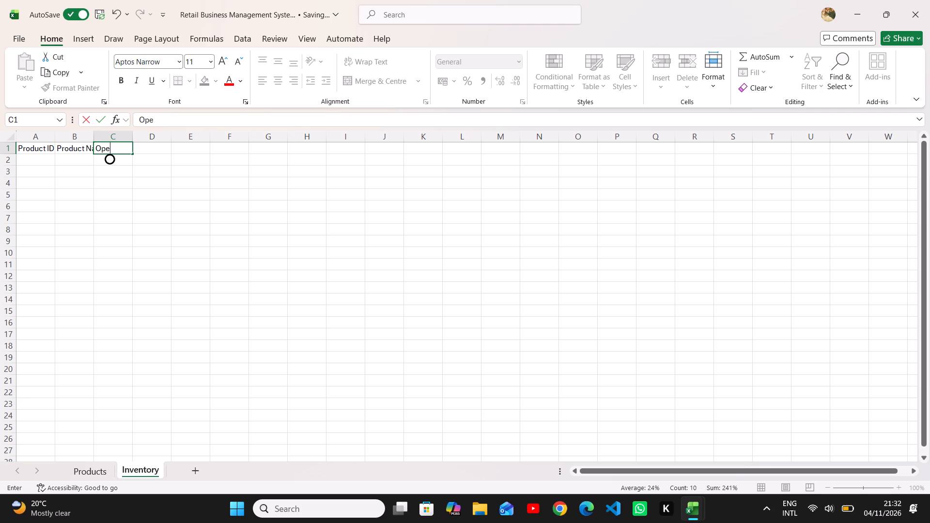
key("BackSpace")
type("ning")
key("space")
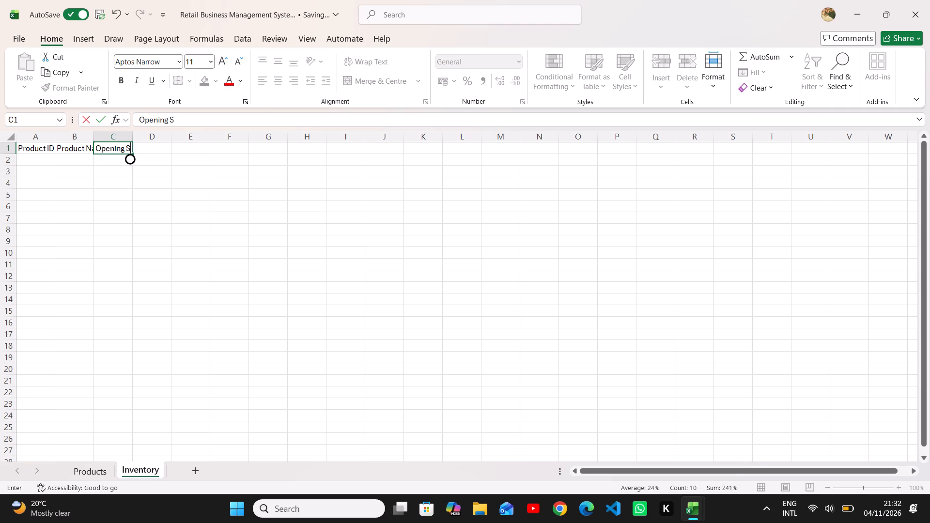
type("tock")
key("Right")
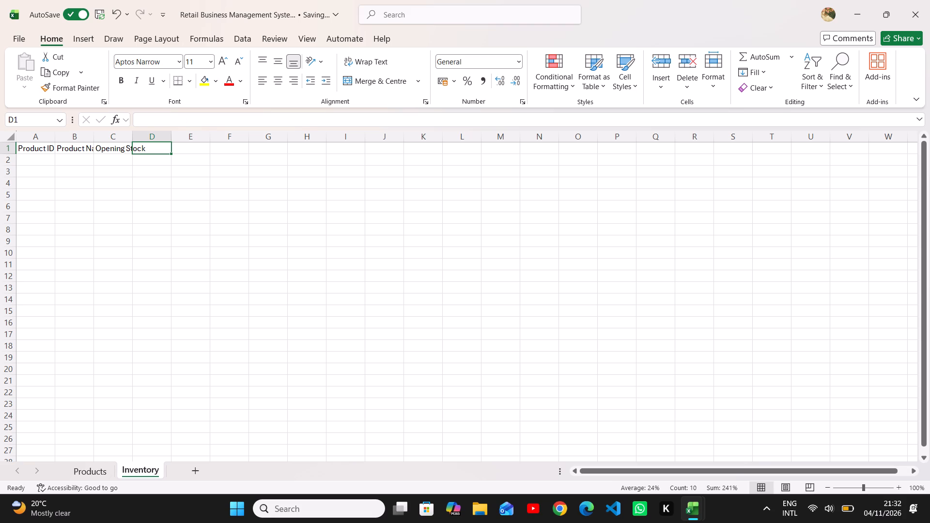
Enter the column header Stock Purchase in cell D1 of the Inventory sheet.
type("tock")
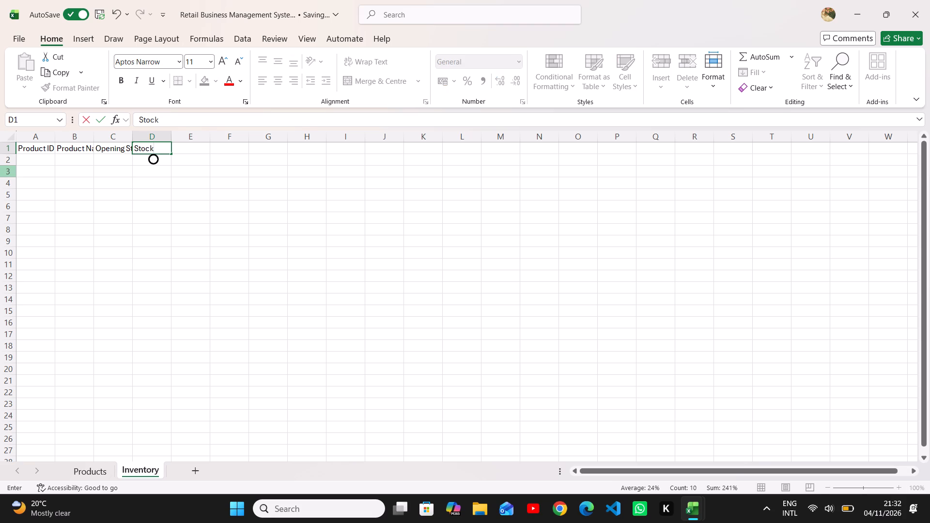
key("space")
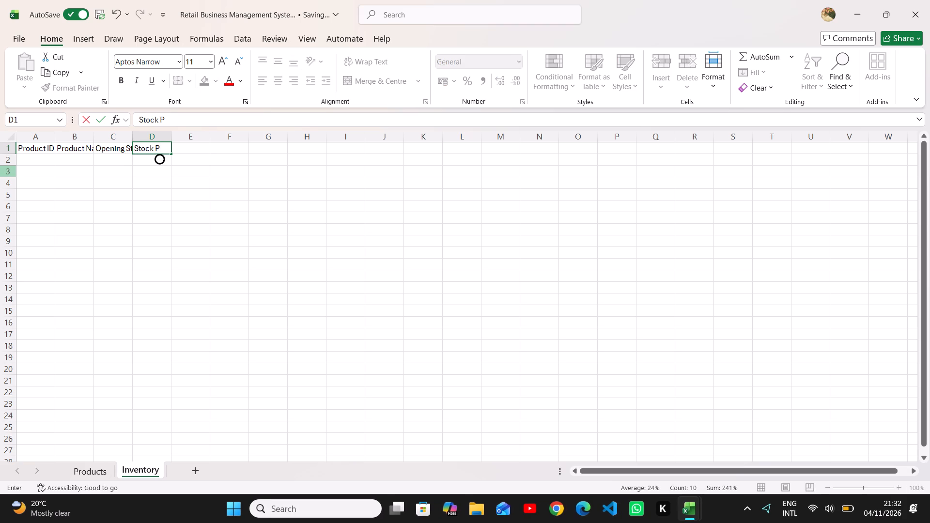
type("urchas")
key("e")
key("Right")
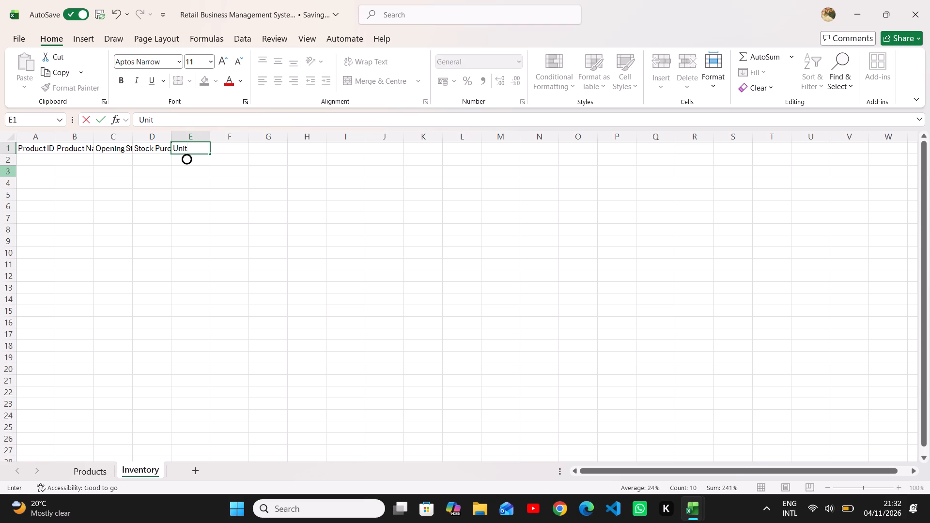
Enter the column header Units Sold in cell E1 of the Inventory sheet.
key("s")
key("space")
key("s")
type("old")
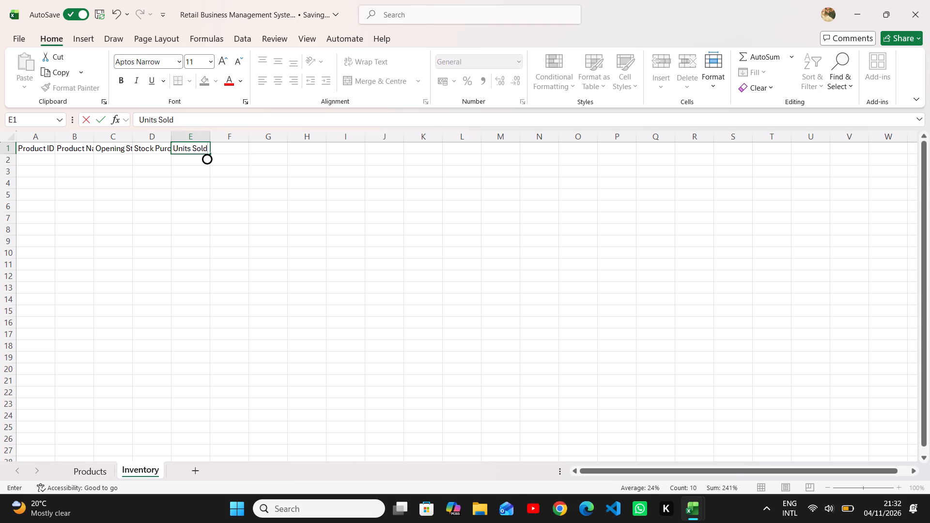
key("Right")
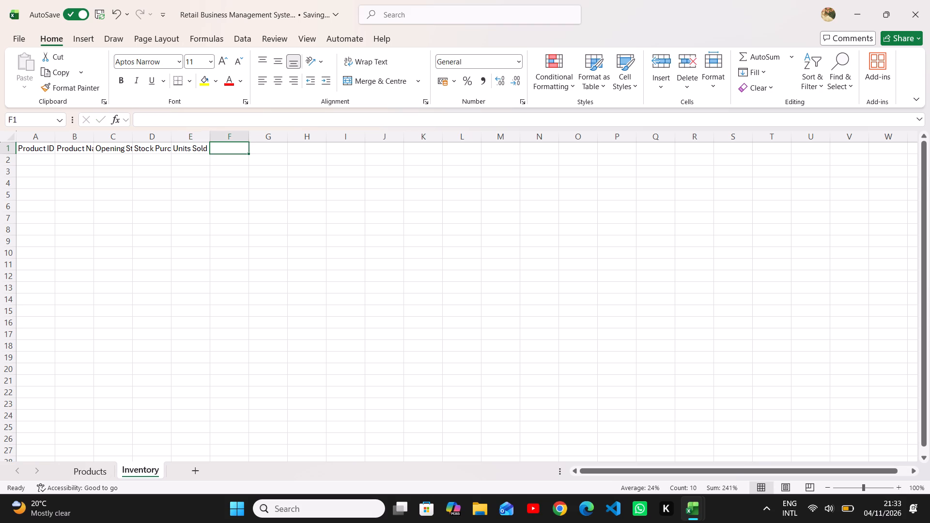
Enter the column header Closing Stock in cell F1 of the Inventory sheet.
type("losing")
key("space")
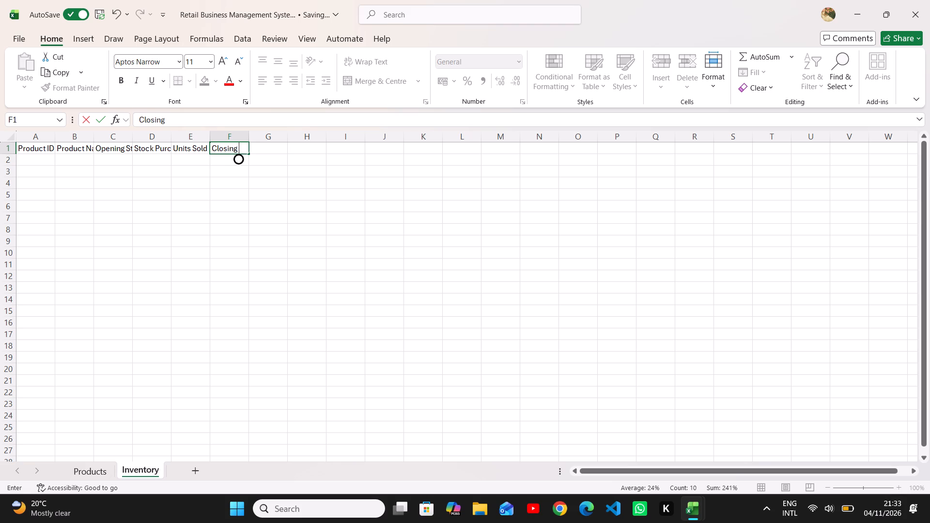
type("toc")
key("k")
key("Right")
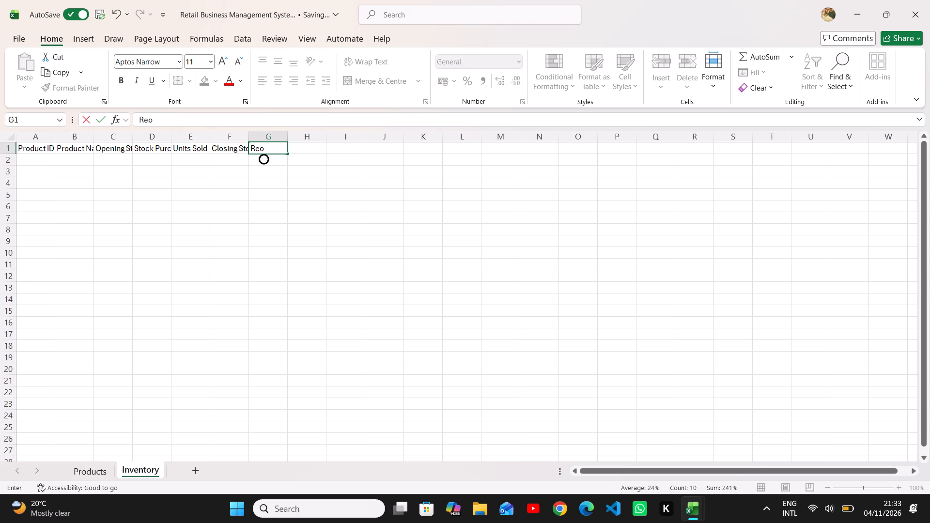
Enter the text Reorder Level Stock Status in cell G1 of the Inventory sheet.
type("der")
key("space")
type("evel")
key("space")
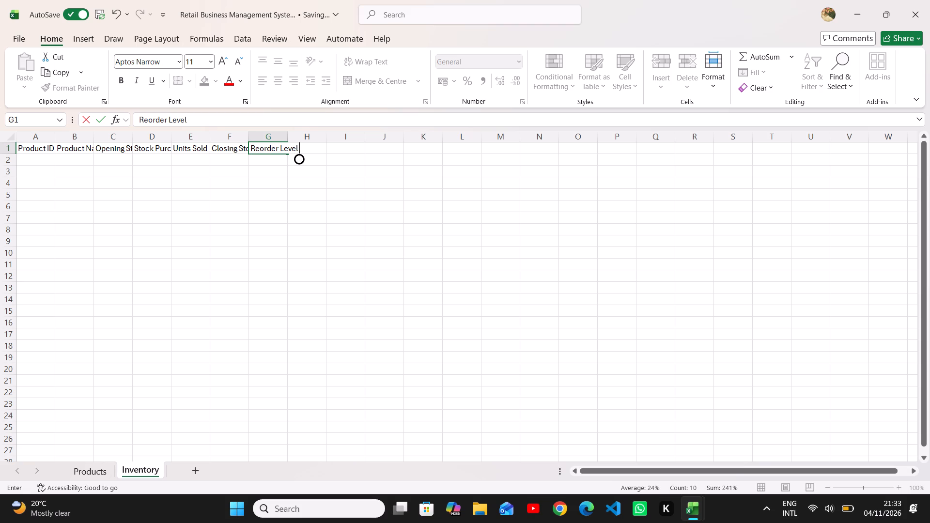
type("tock")
key("space")
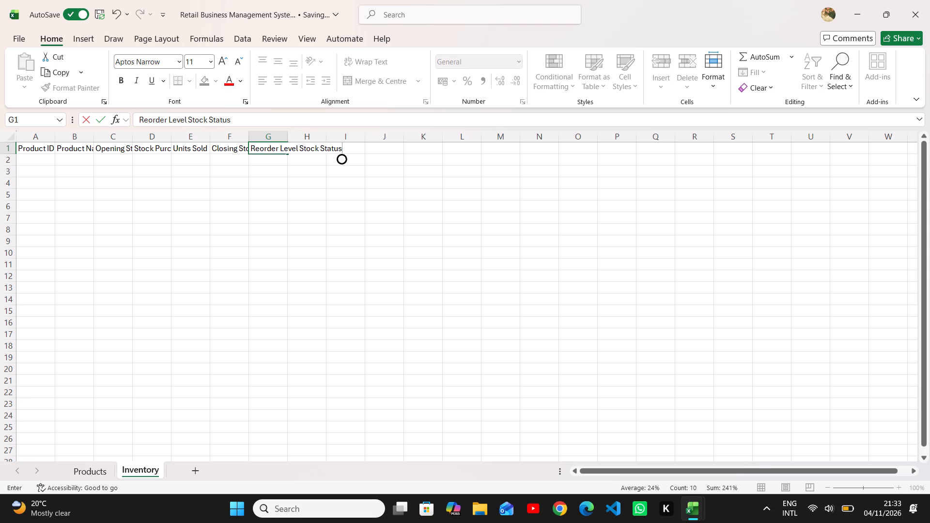
left_click(312, 136)
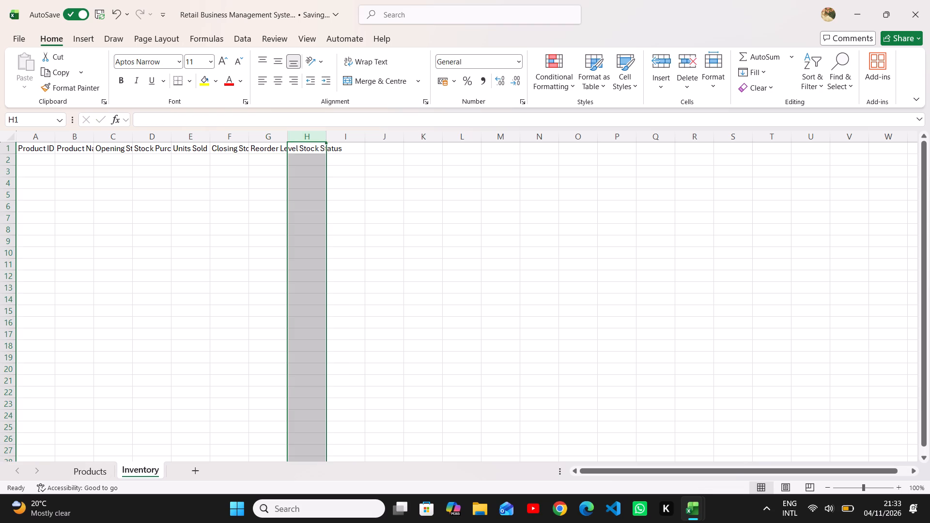
Widen column G of the Inventory sheet so that the words Reorder Level fit within it.
left_click(277, 135)
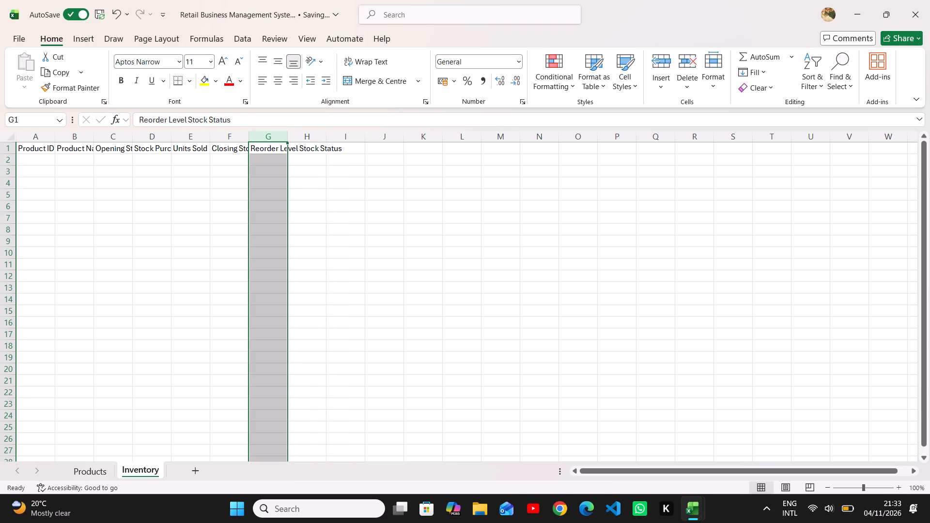
left_click(324, 138)
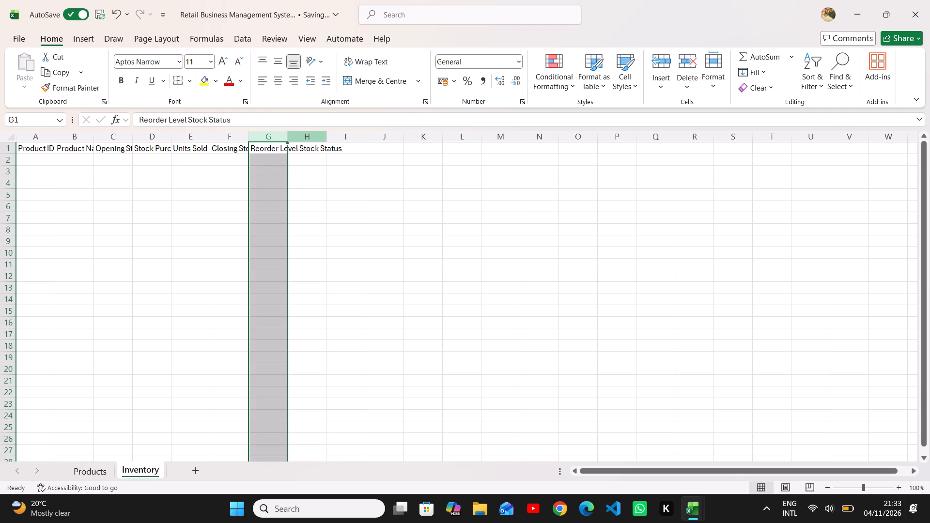
left_click(303, 139)
left_click_drag(287, 135, 306, 135)
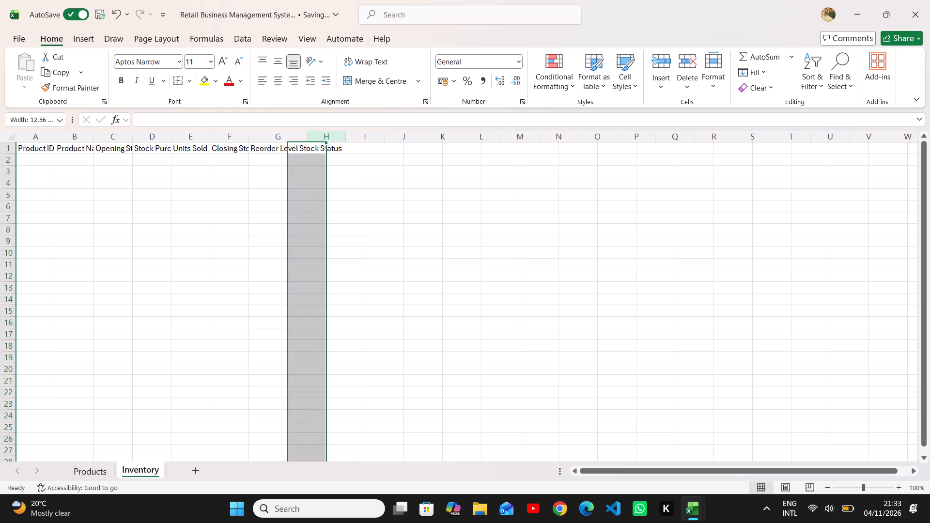
left_click_drag(308, 135, 330, 135)
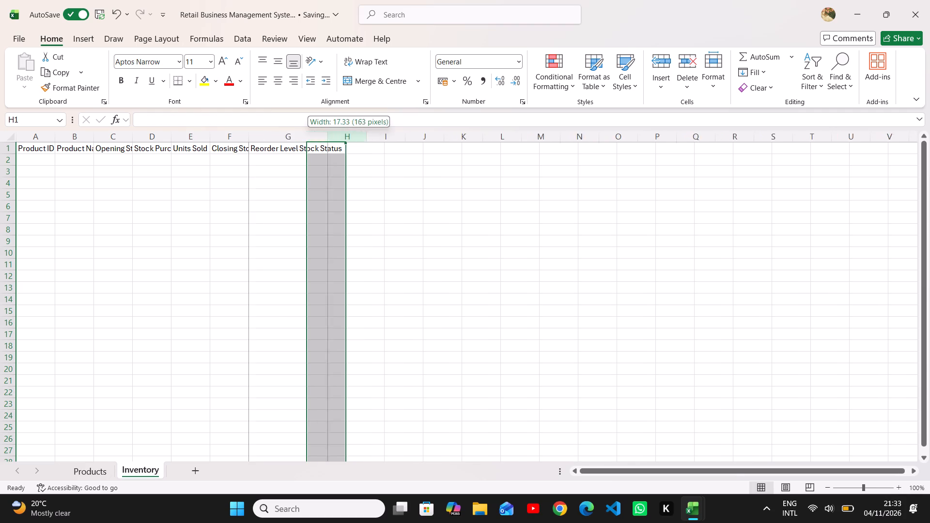
left_click_drag(330, 135, 338, 135)
left_click(338, 135)
left_click_drag(338, 135, 293, 130)
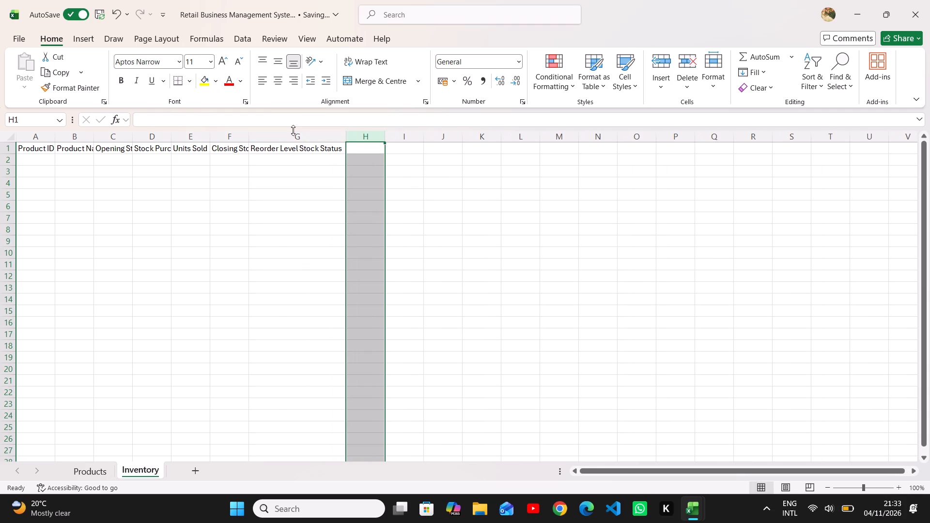
left_click_drag(293, 130, 348, 139)
left_click_drag(348, 139, 343, 139)
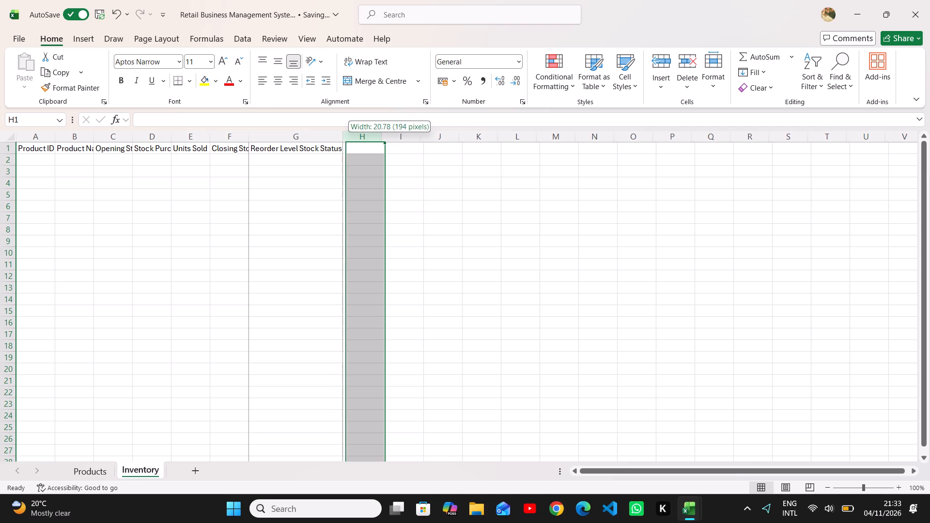
left_click_drag(343, 139, 304, 135)
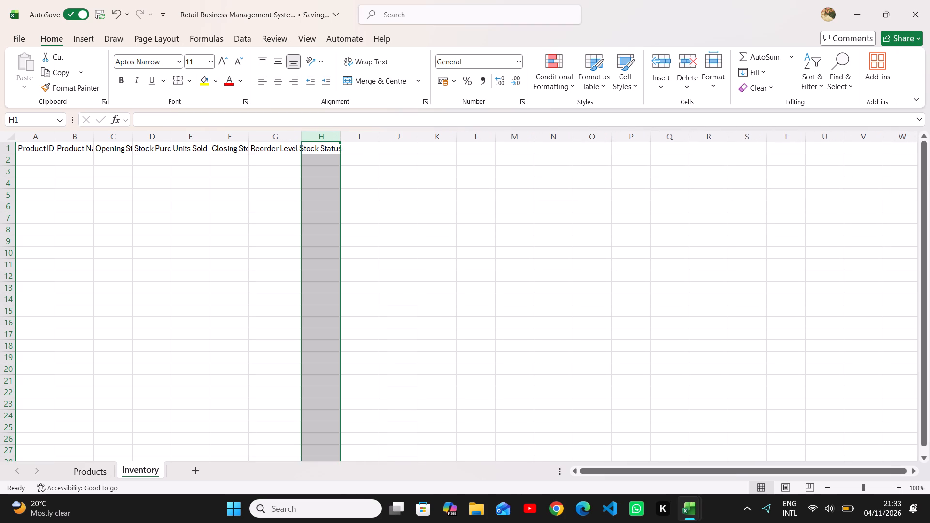
Remove the words Stock Status from cell G1, shortening its header to Reorder Level.
left_click(319, 146)
left_click(319, 146)
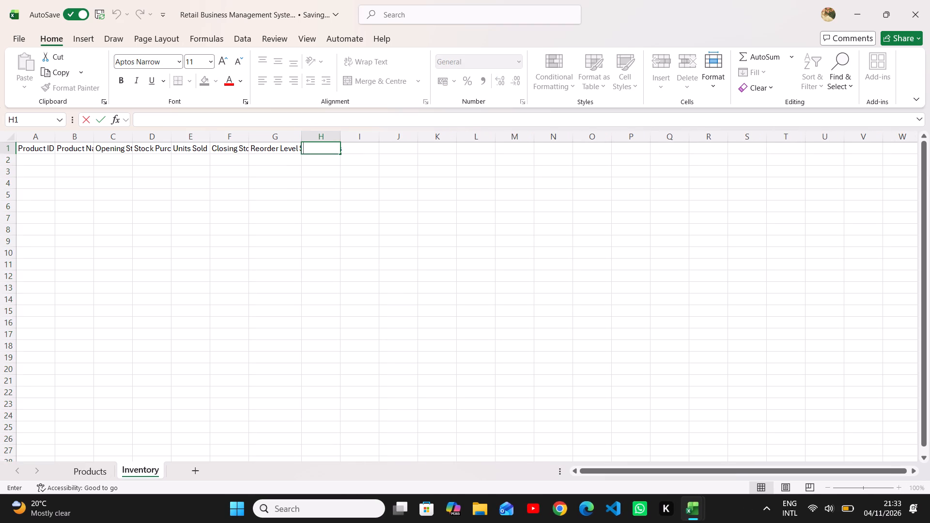
left_click(290, 147)
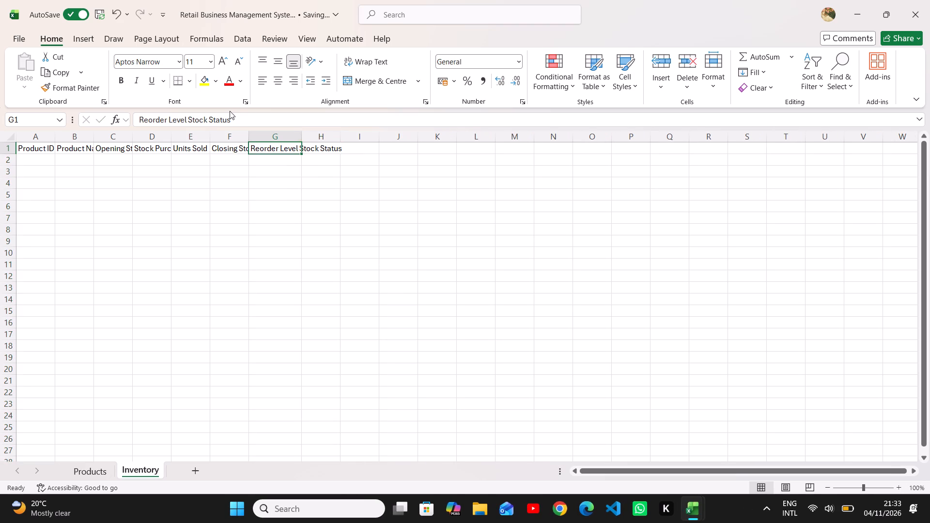
left_click_drag(237, 120, 193, 118)
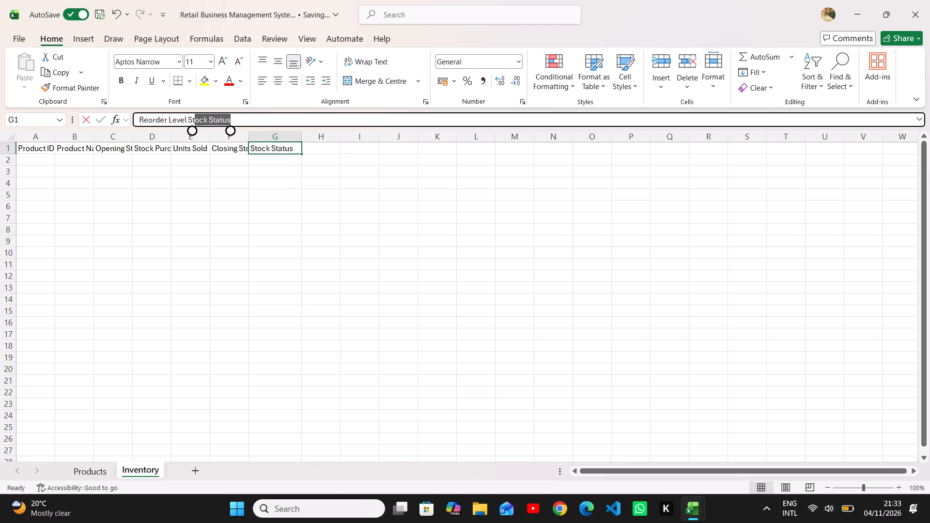
left_click_drag(193, 118, 190, 115)
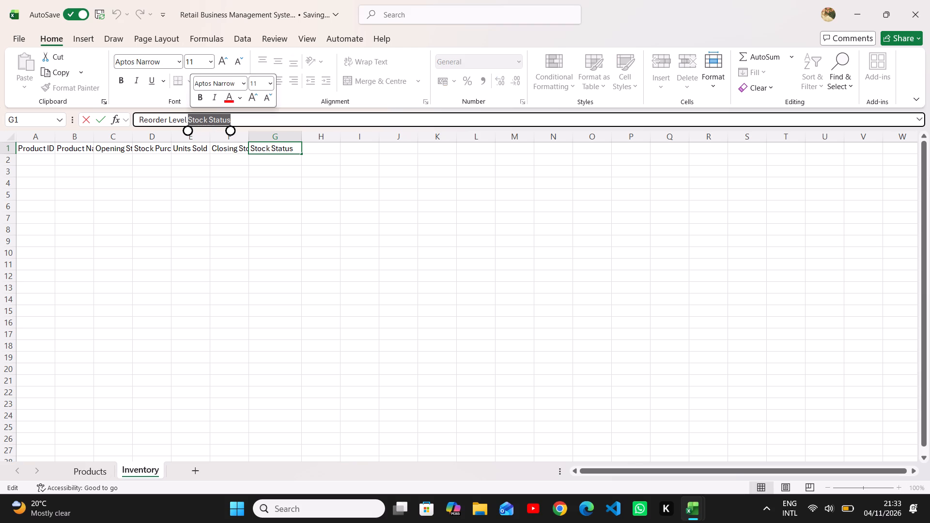
key("BackSpace")
key("Right")
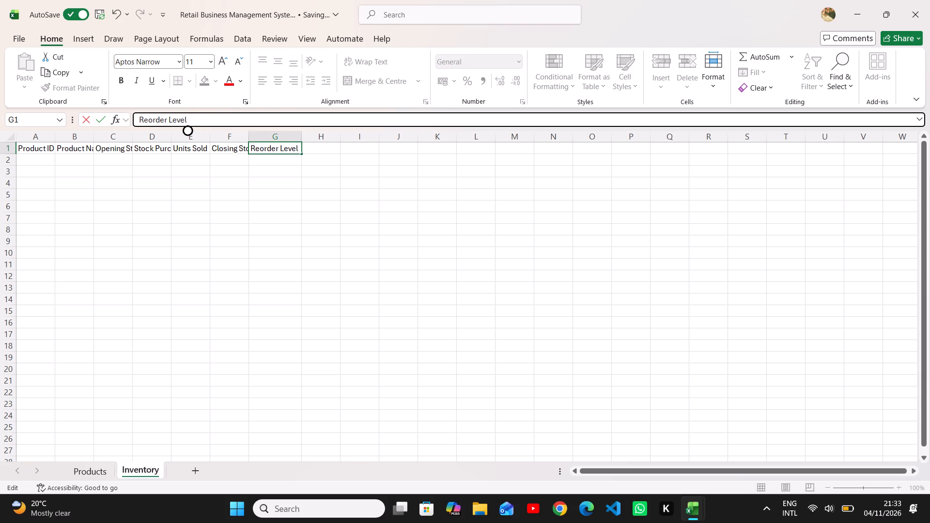
key("Right")
Enter the column header Stock Status in cell H1 of the Inventory sheet.
left_click(335, 153)
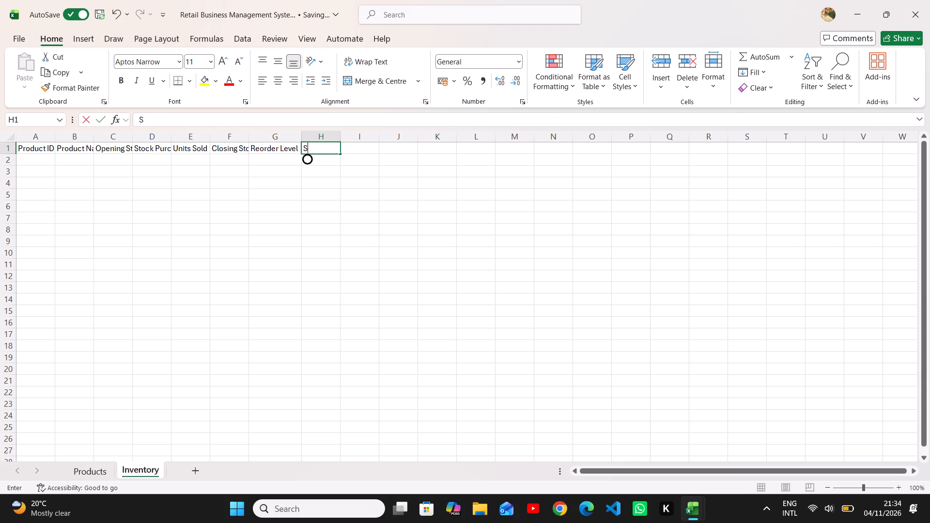
type("tock")
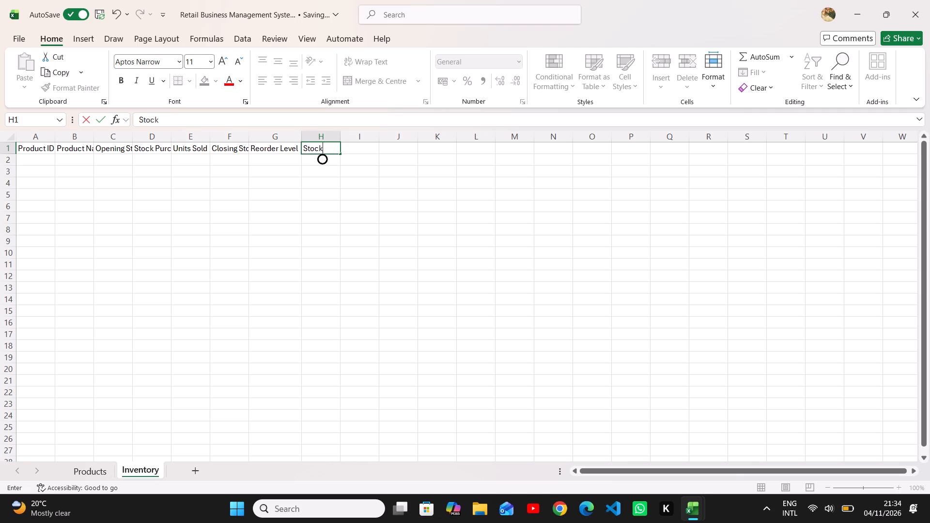
key("space")
type("tatus")
key("Right")
key("Return")
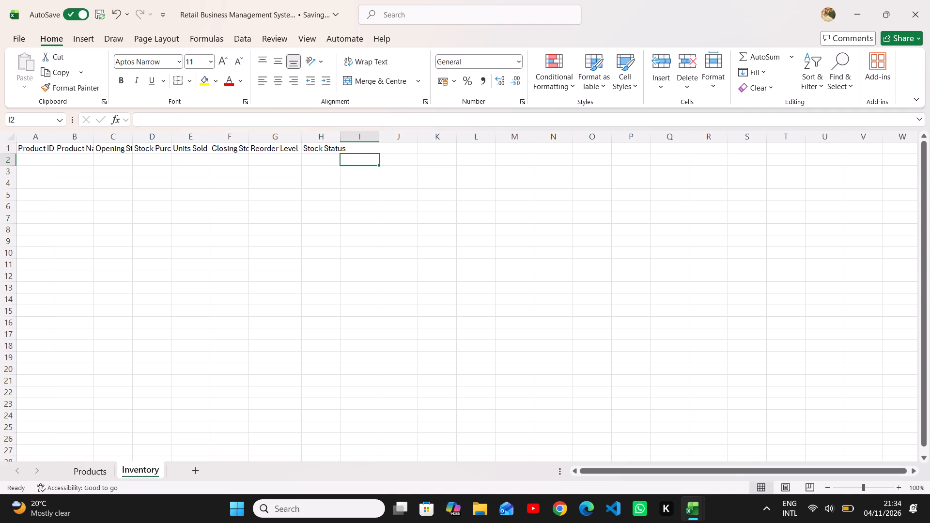
Enter the column header Stock Value in cell I1 of the Inventory sheet.
key("Up")
scroll(220, 122, "down", 2)
key("s")
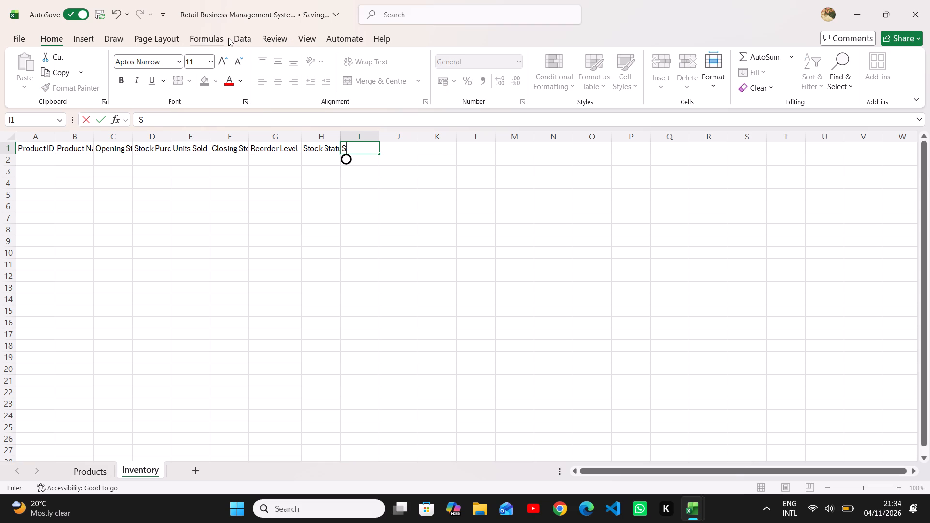
key("t")
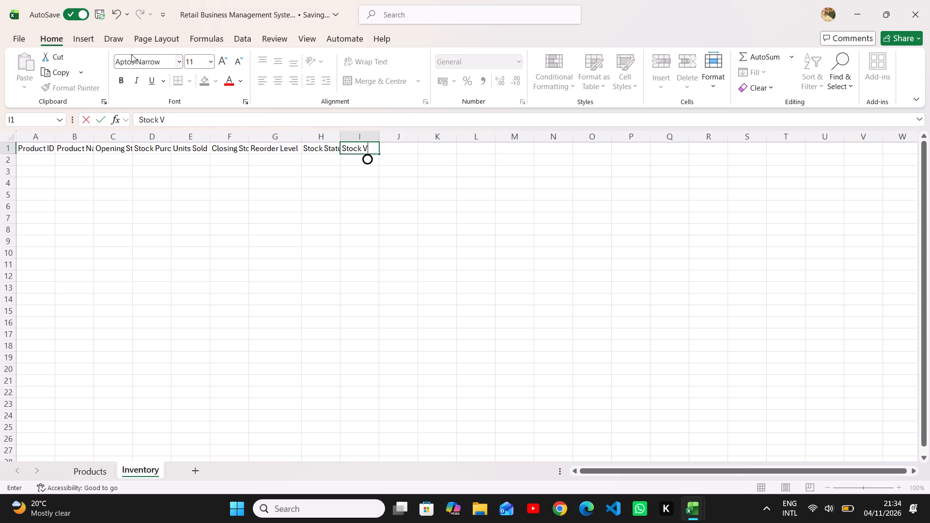
type("alue")
key("Right")
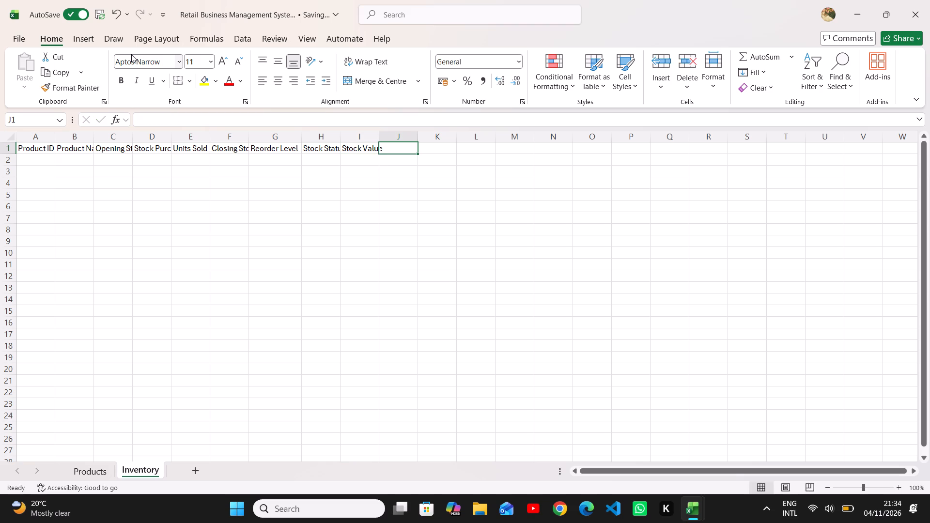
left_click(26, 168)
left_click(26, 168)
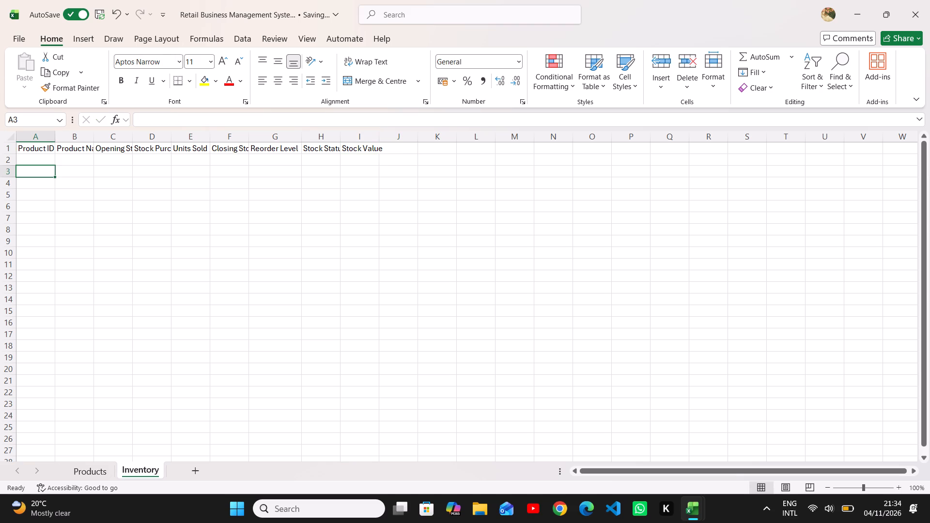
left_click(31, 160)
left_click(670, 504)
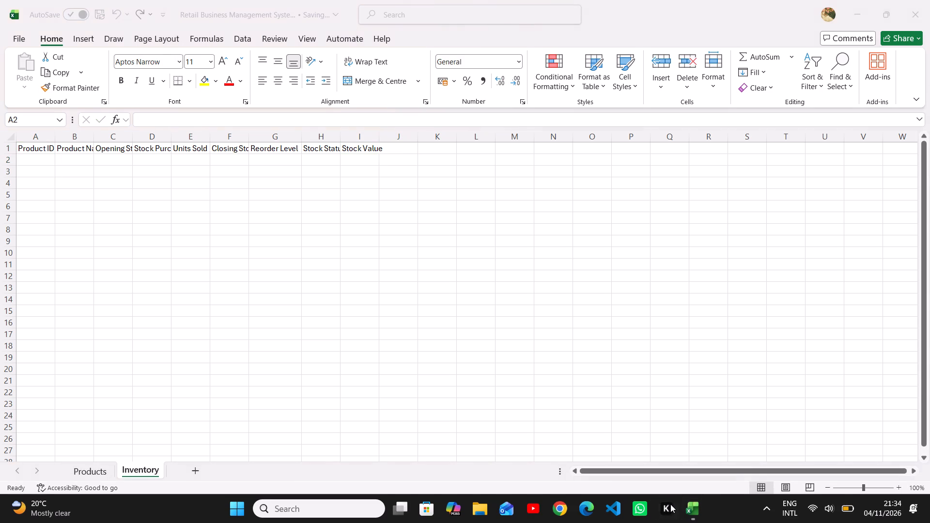